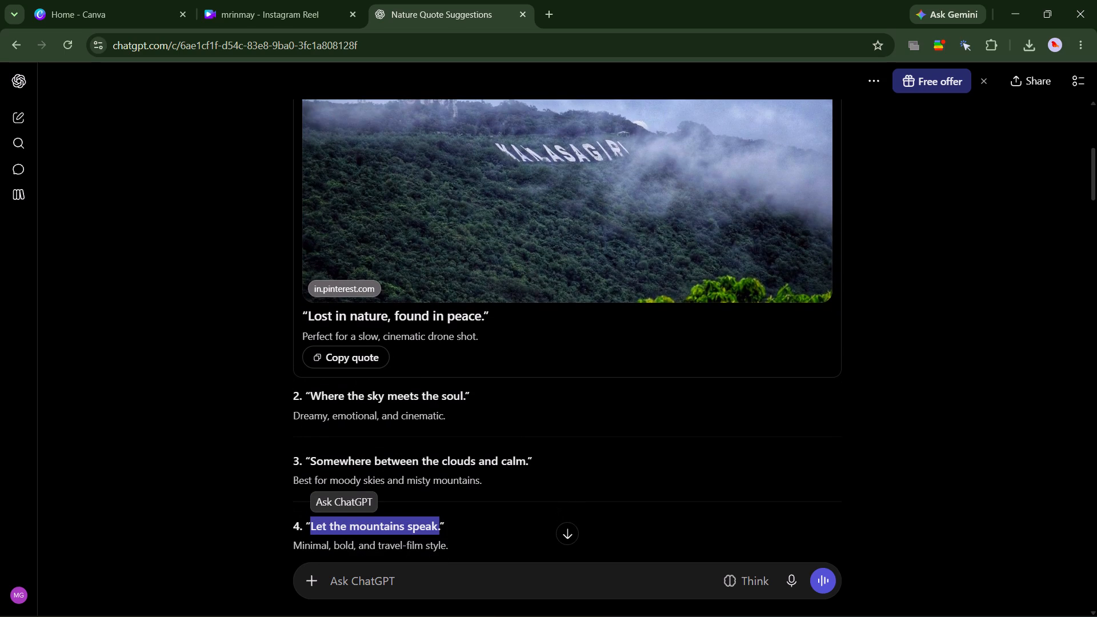
# Switch to the Canva Instagram Reel and copy the "Lost in nature, found in peace." text element from the timeline.
pyautogui.click(305, 13)
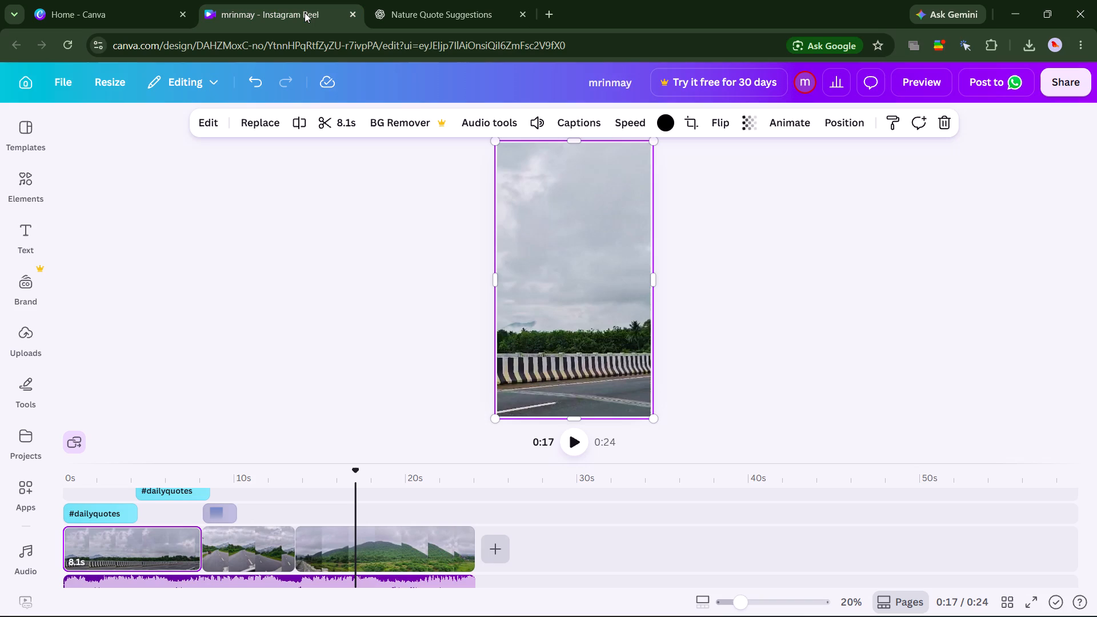
pyautogui.click(560, 318)
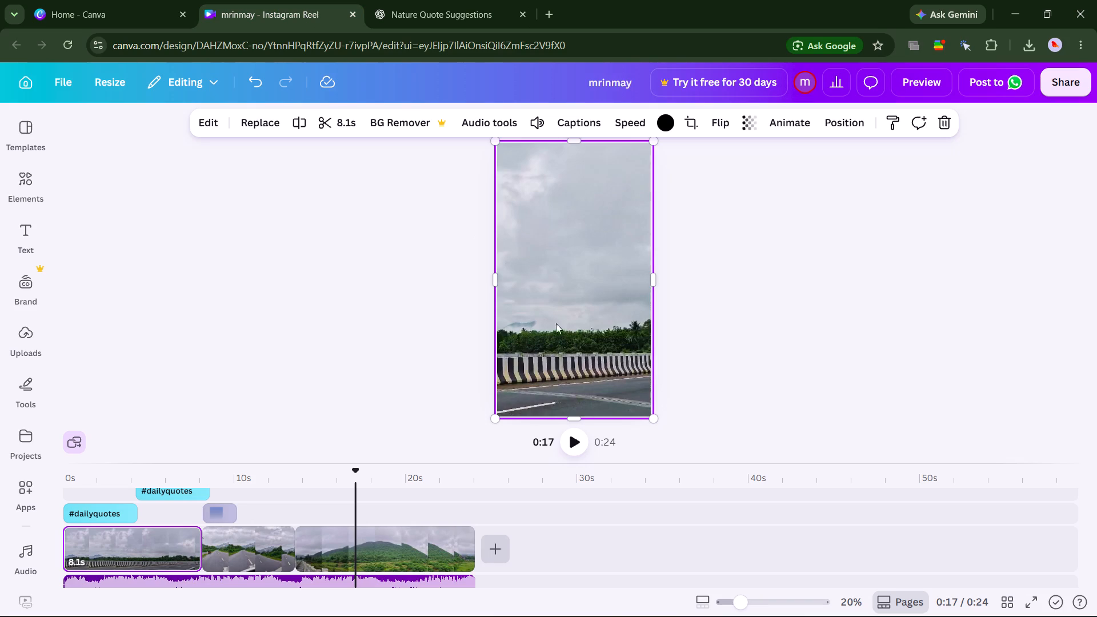
pyautogui.scroll(2, 437, 514)
pyautogui.scroll(-1, 437, 514)
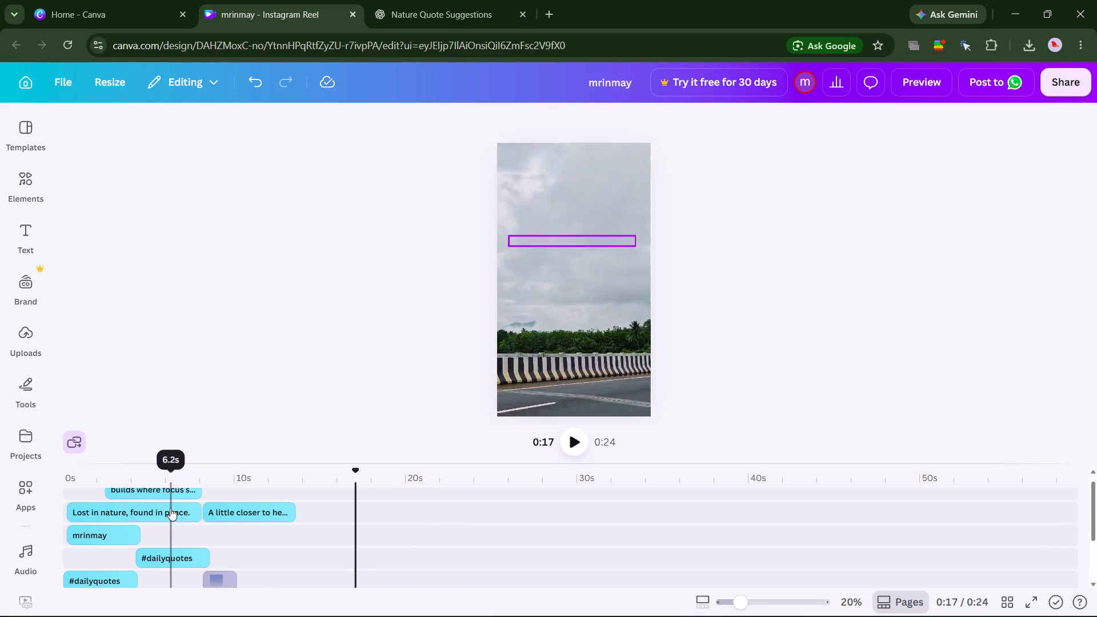
pyautogui.click(170, 508)
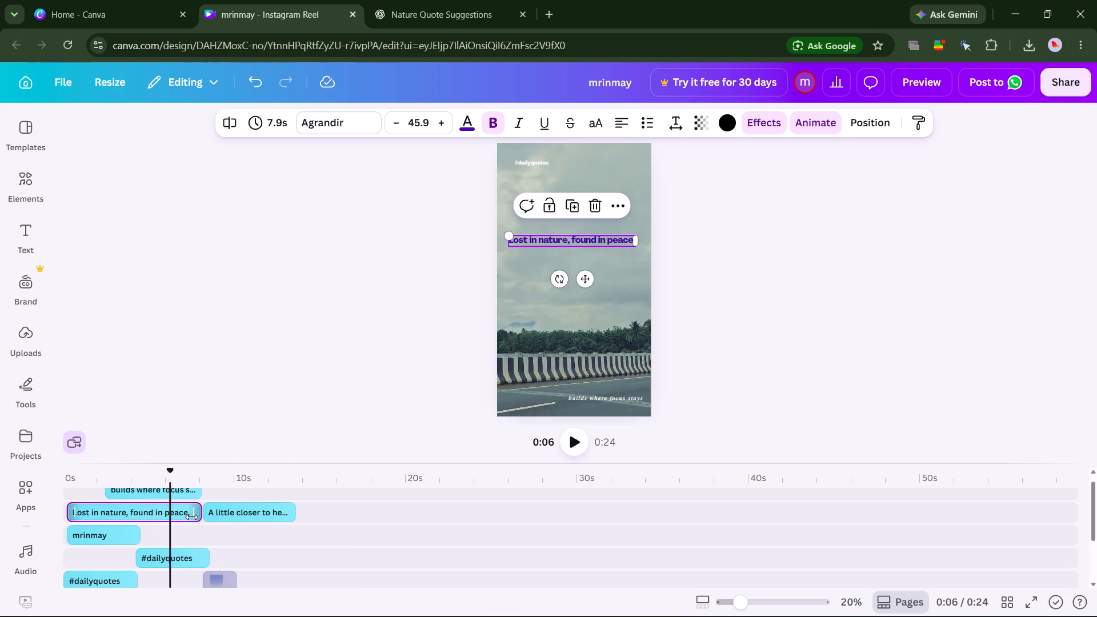
pyautogui.click(185, 511)
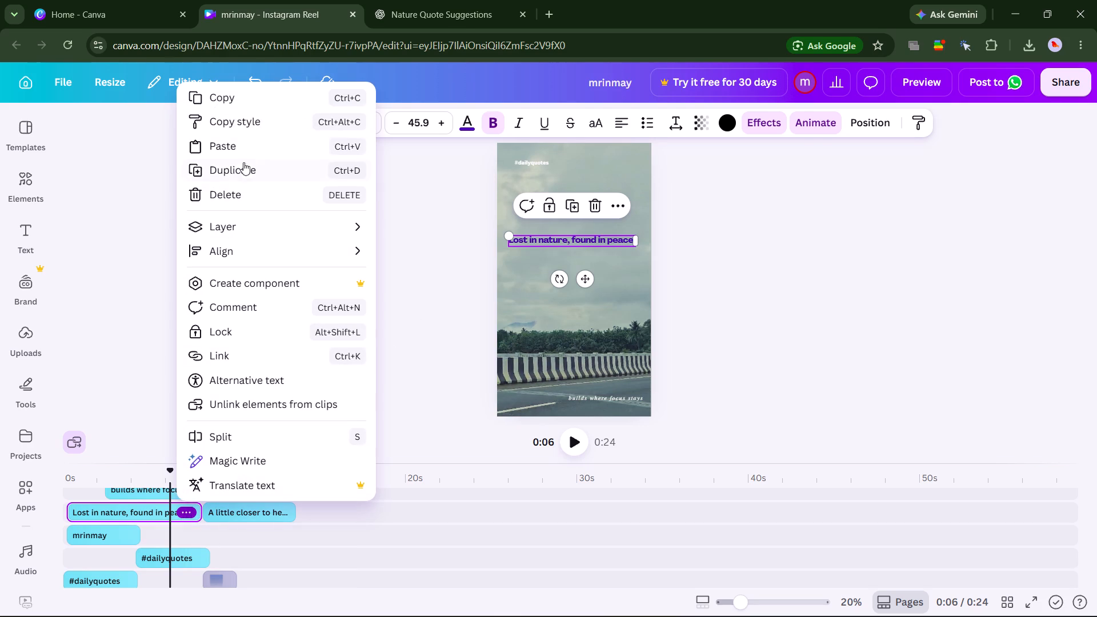
pyautogui.click(263, 100)
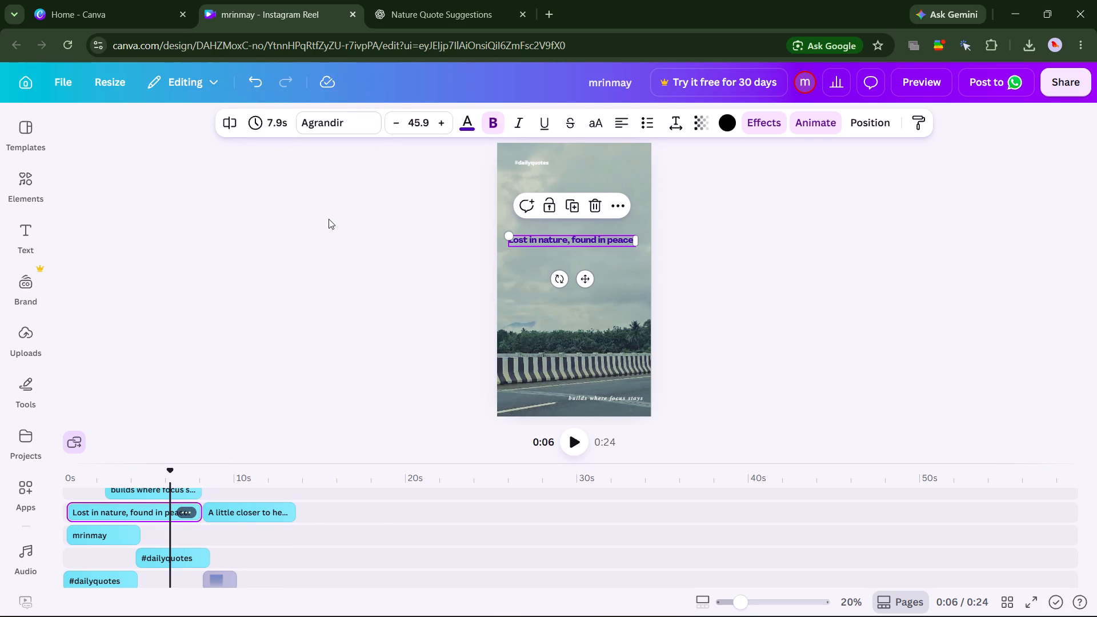
# In the Canva reel, paste a copy of the "Lost in nature, found in peace." text at about 14.4 s, over the green hill clip.
pyautogui.scroll(-3, 329, 219)
pyautogui.scroll(-1, 391, 523)
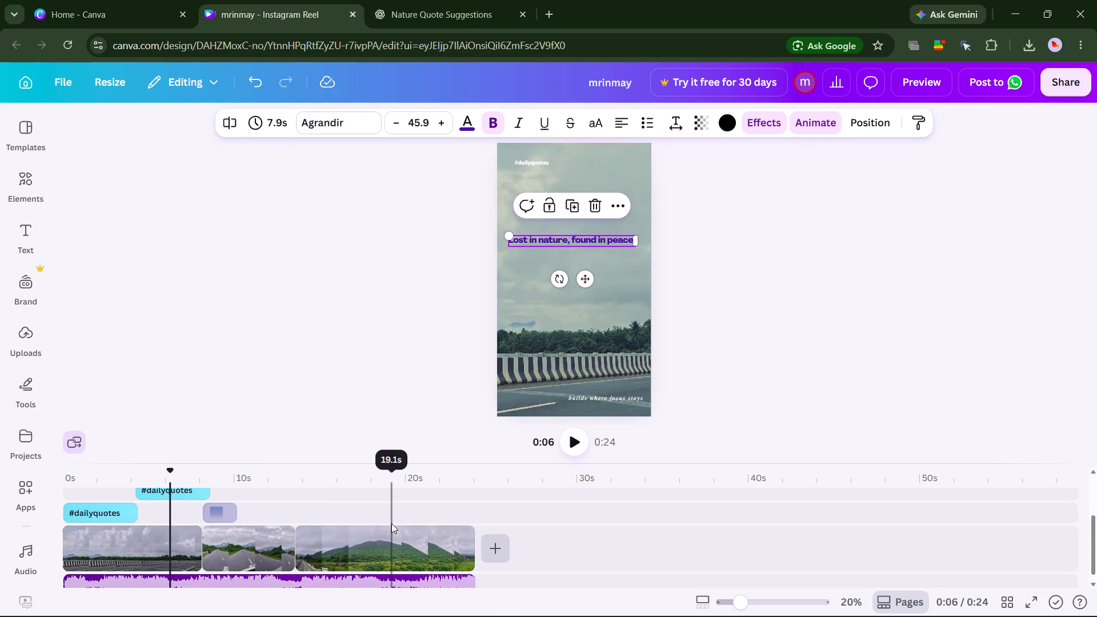
pyautogui.scroll(-1, 391, 523)
pyautogui.click(353, 508)
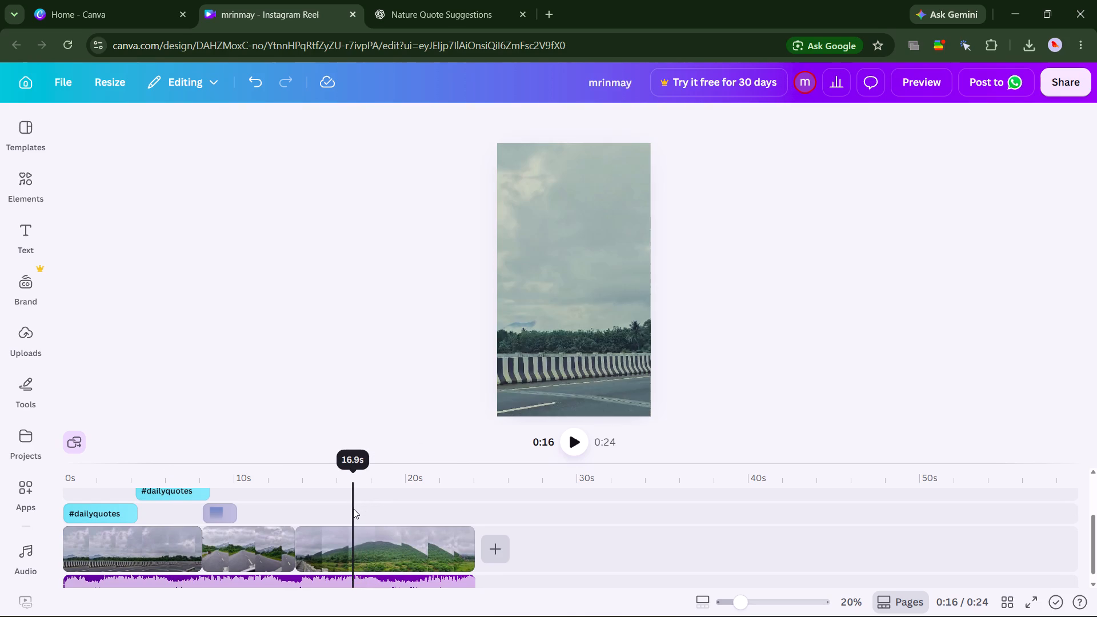
pyautogui.click(353, 508)
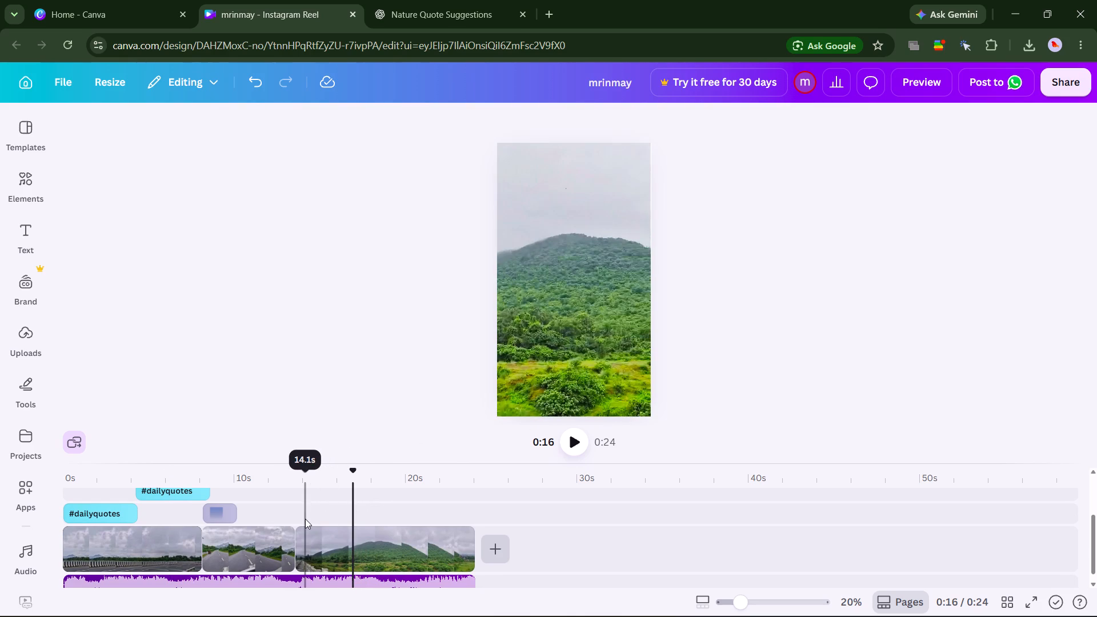
pyautogui.doubleClick(311, 512)
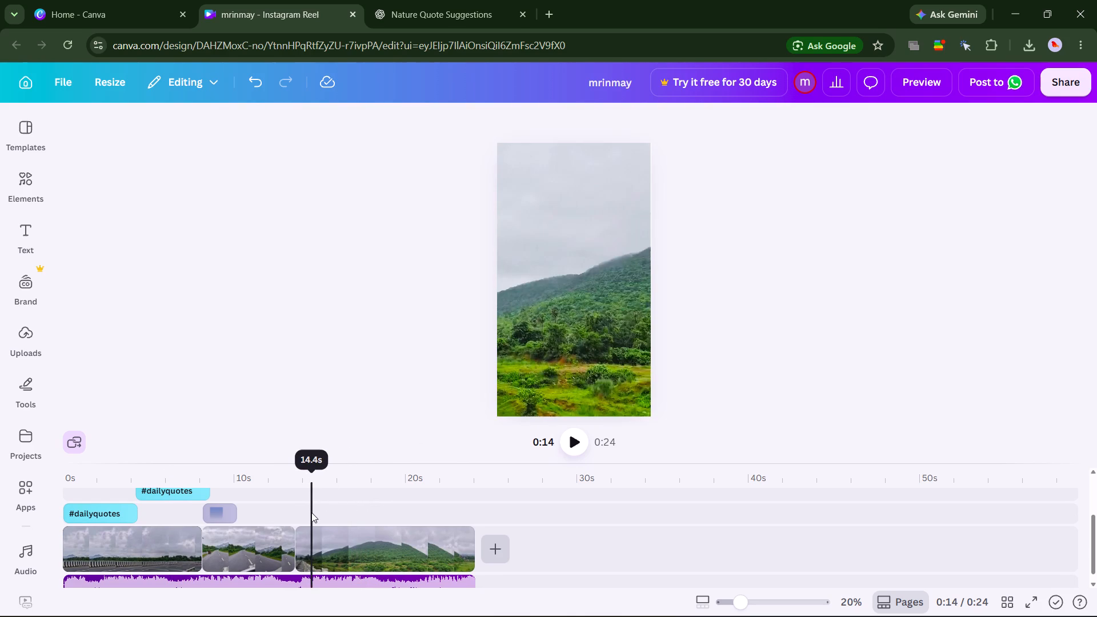
pyautogui.hotkey('ctrl', 'v')
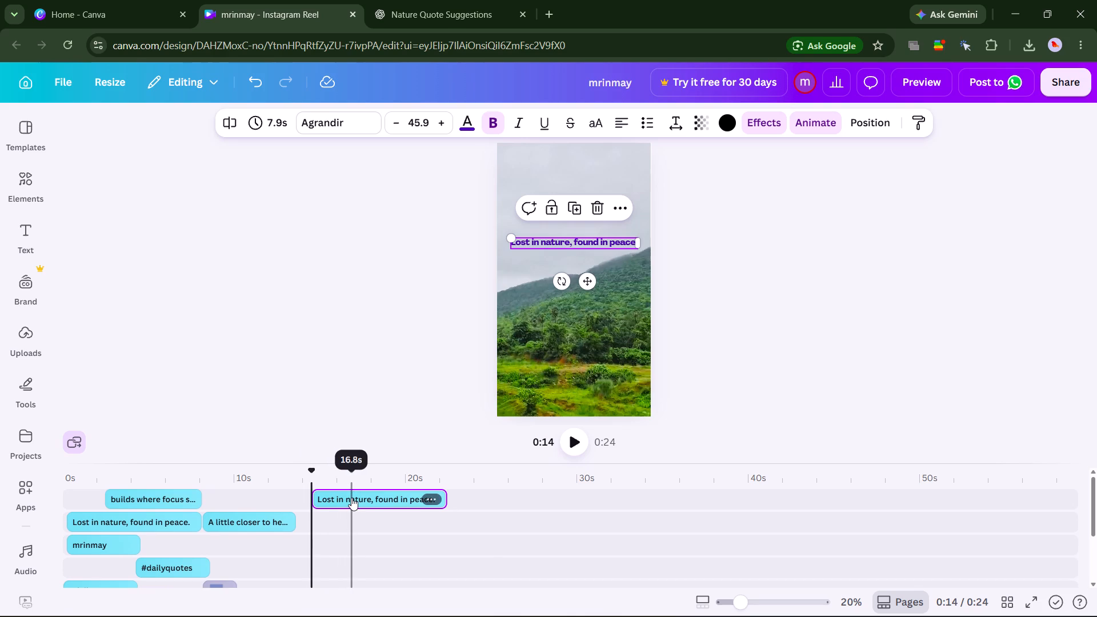
# Move the pasted text's timeline block to the track directly above the video clips, near the start of the green hill clip.
pyautogui.moveTo(351, 498); pyautogui.dragTo(335, 567)
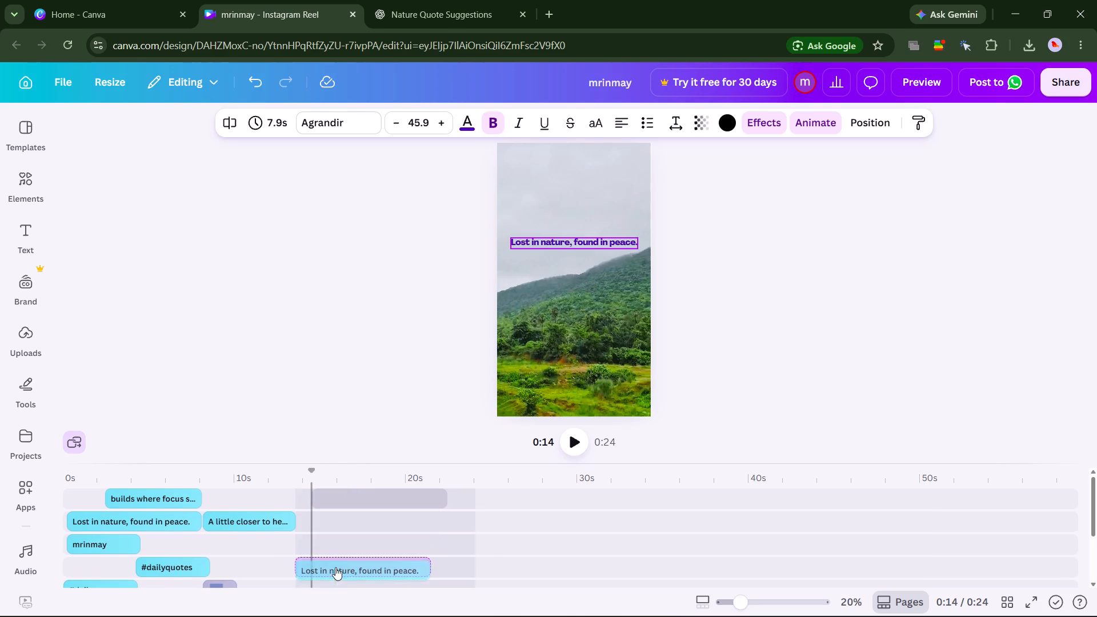
pyautogui.scroll(-1, 335, 567)
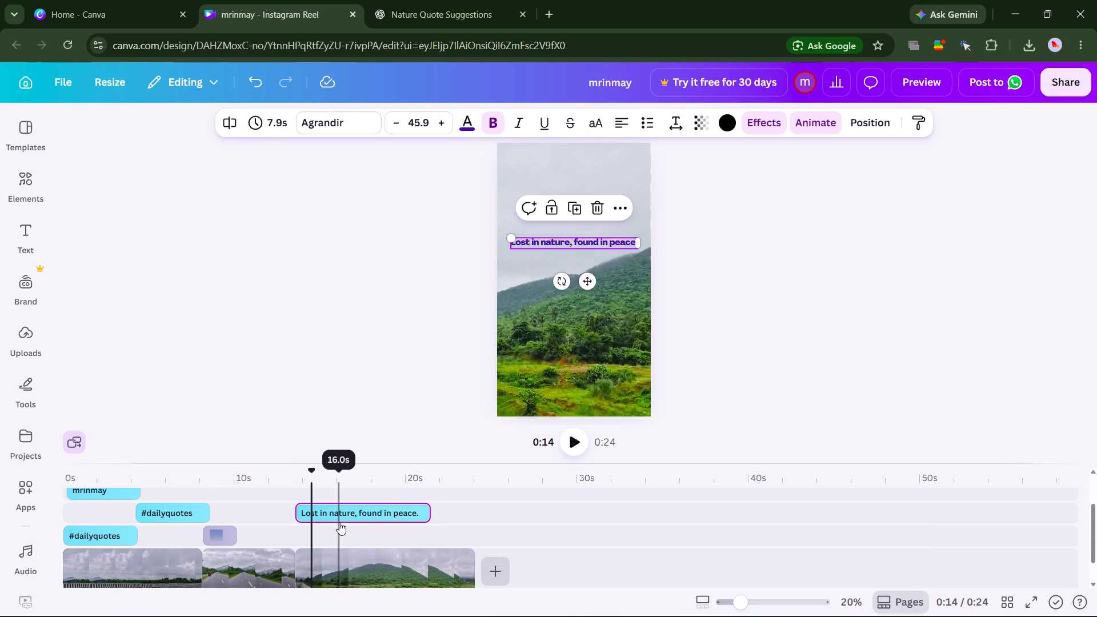
pyautogui.moveTo(340, 515); pyautogui.dragTo(345, 528)
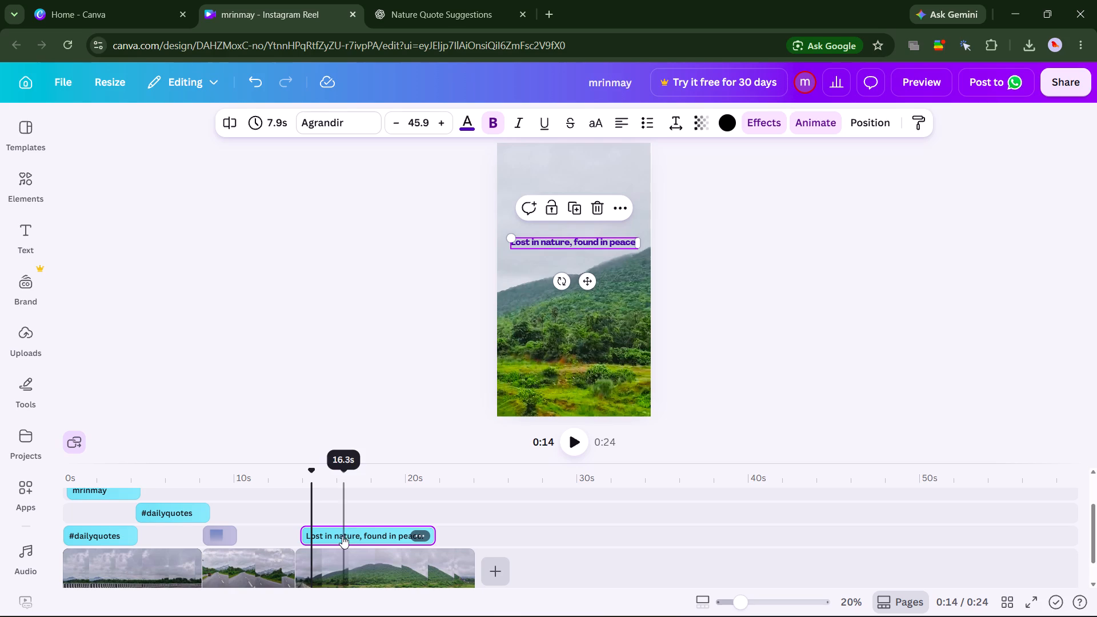
pyautogui.moveTo(342, 537); pyautogui.dragTo(345, 510)
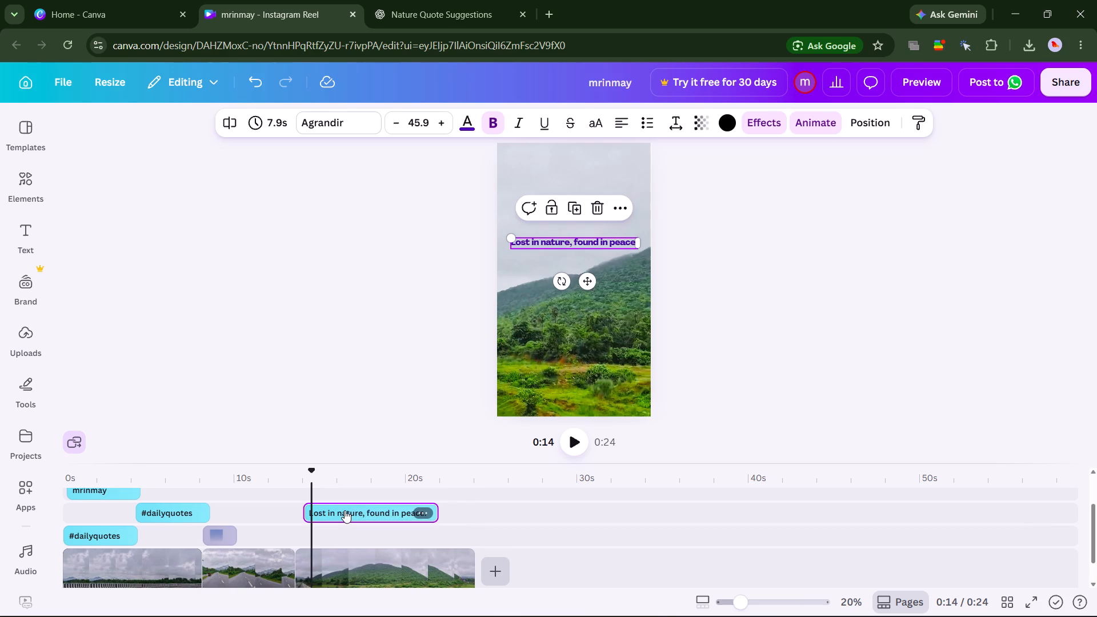
pyautogui.moveTo(345, 510); pyautogui.dragTo(344, 494)
pyautogui.moveTo(344, 494); pyautogui.dragTo(344, 528)
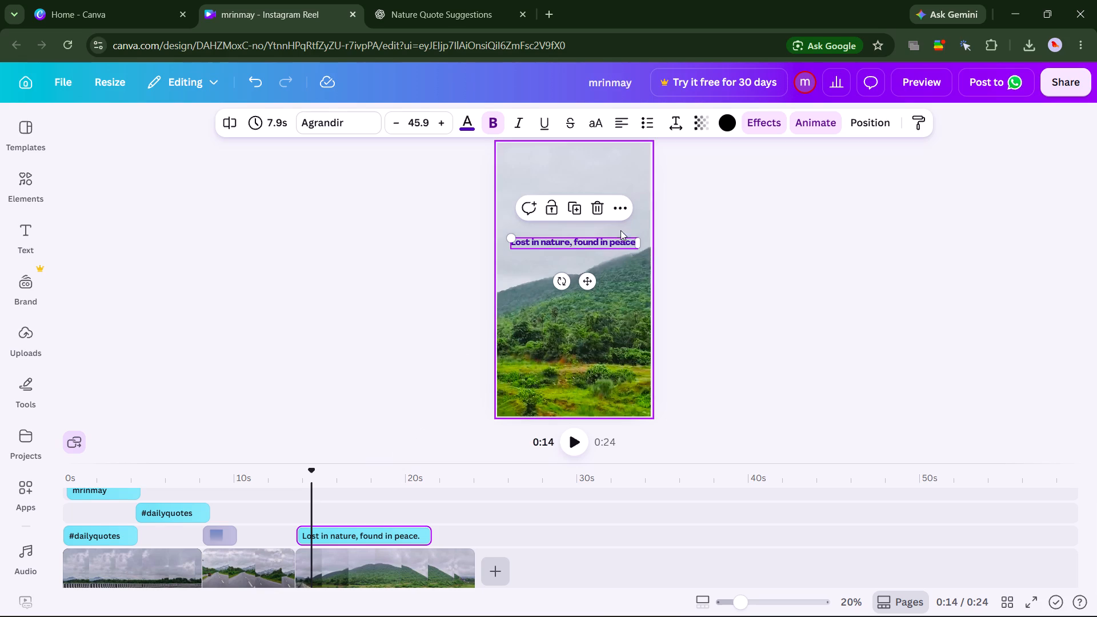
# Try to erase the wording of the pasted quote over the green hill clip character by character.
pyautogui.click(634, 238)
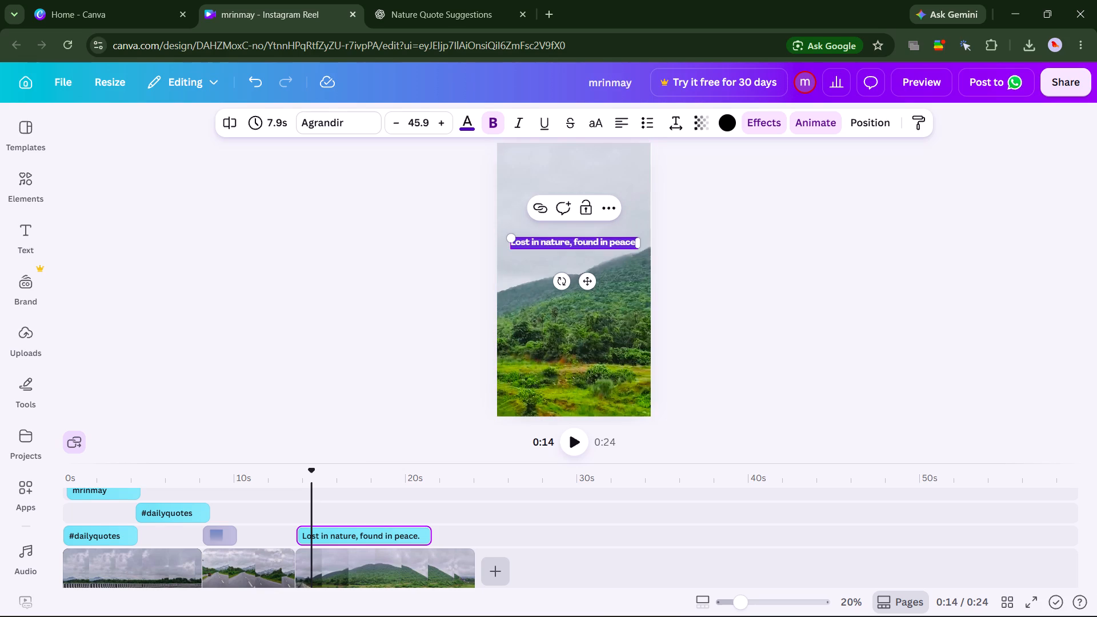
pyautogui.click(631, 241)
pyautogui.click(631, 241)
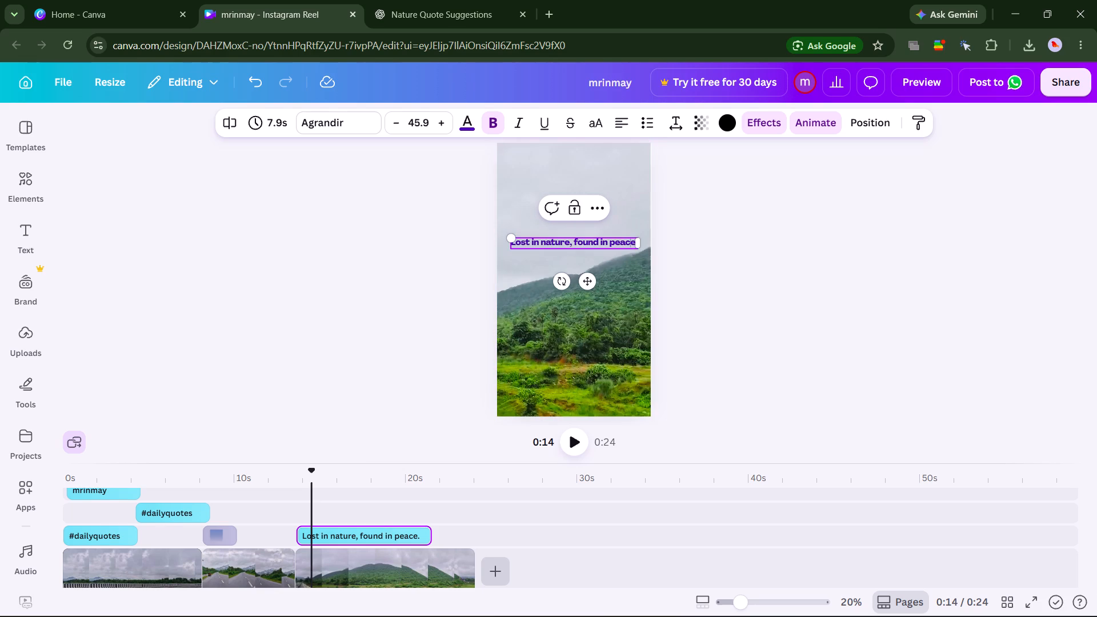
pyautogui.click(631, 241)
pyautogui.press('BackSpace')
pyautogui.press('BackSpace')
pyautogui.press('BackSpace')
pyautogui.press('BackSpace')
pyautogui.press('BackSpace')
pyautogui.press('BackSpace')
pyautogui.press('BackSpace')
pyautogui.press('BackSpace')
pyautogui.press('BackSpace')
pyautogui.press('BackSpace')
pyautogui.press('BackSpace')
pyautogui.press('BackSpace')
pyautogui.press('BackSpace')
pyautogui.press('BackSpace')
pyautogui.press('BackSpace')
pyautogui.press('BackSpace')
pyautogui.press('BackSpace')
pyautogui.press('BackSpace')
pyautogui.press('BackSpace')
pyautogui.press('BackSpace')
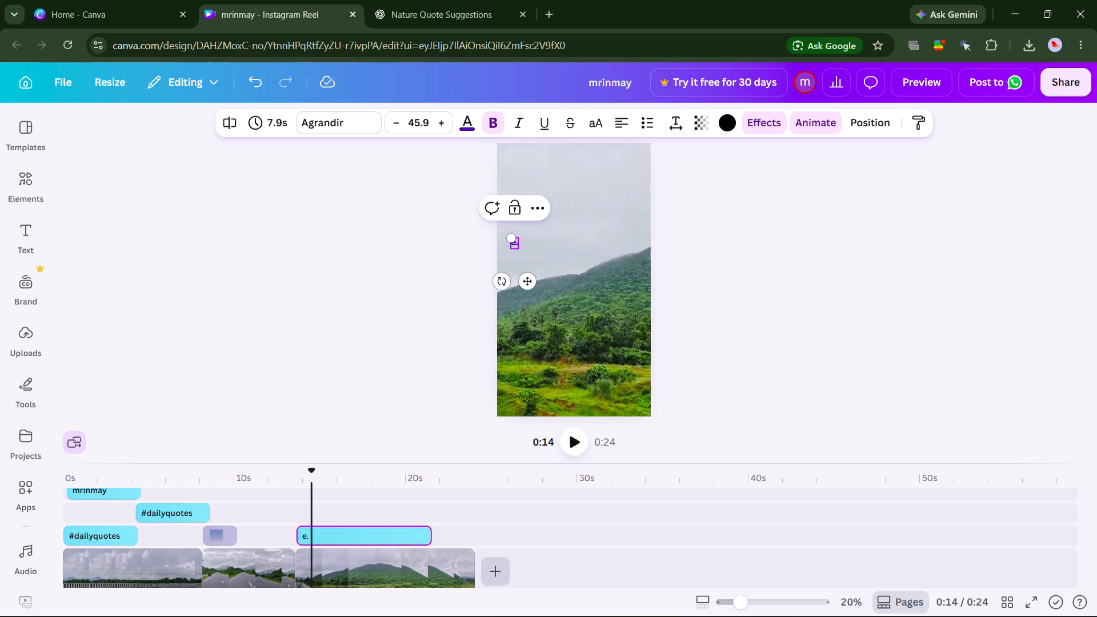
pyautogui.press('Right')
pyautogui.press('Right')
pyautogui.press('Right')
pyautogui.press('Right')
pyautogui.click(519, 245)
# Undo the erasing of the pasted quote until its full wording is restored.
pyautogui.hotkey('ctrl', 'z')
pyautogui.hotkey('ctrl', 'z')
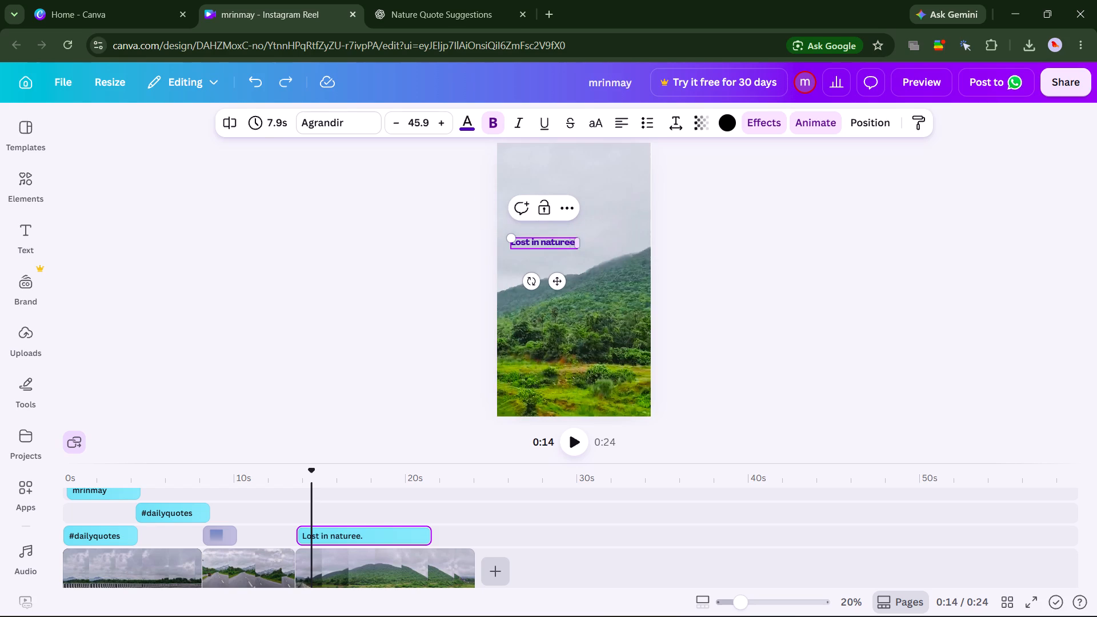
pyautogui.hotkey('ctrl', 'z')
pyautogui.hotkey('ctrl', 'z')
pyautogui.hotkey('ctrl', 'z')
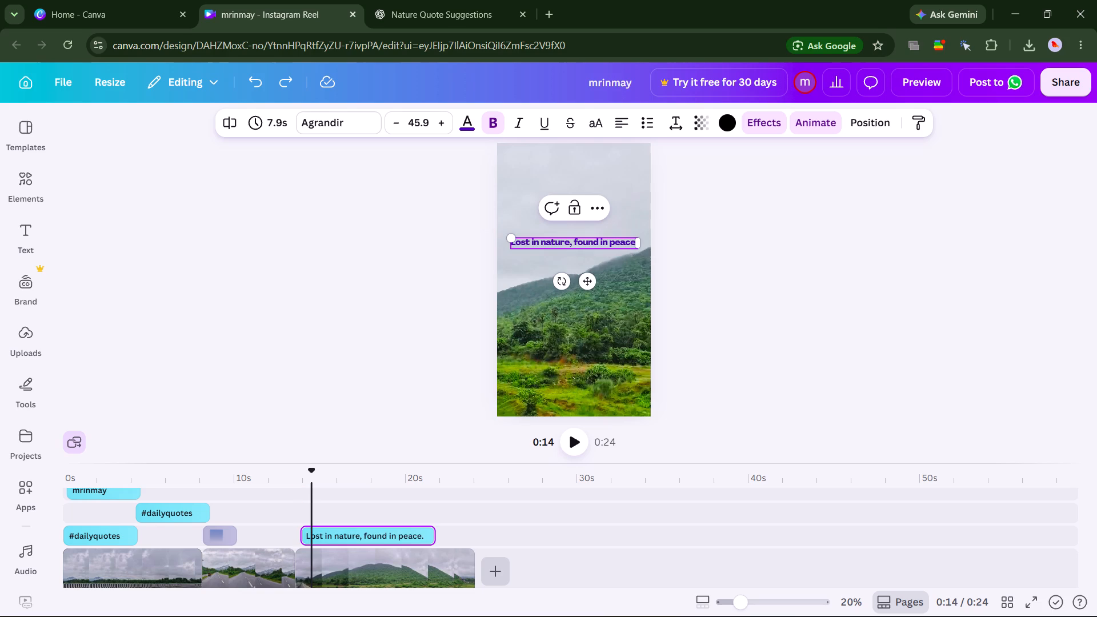
# Select the entire wording of the pasted quote over the green hill clip and delete it, keeping the text box.
pyautogui.click(636, 238)
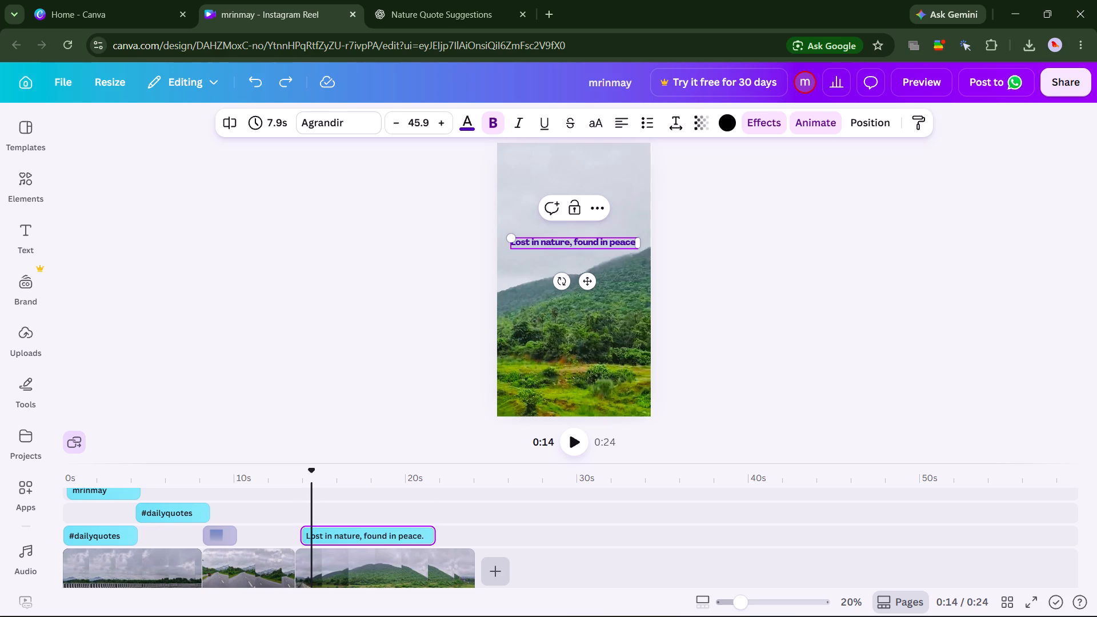
pyautogui.doubleClick(633, 239)
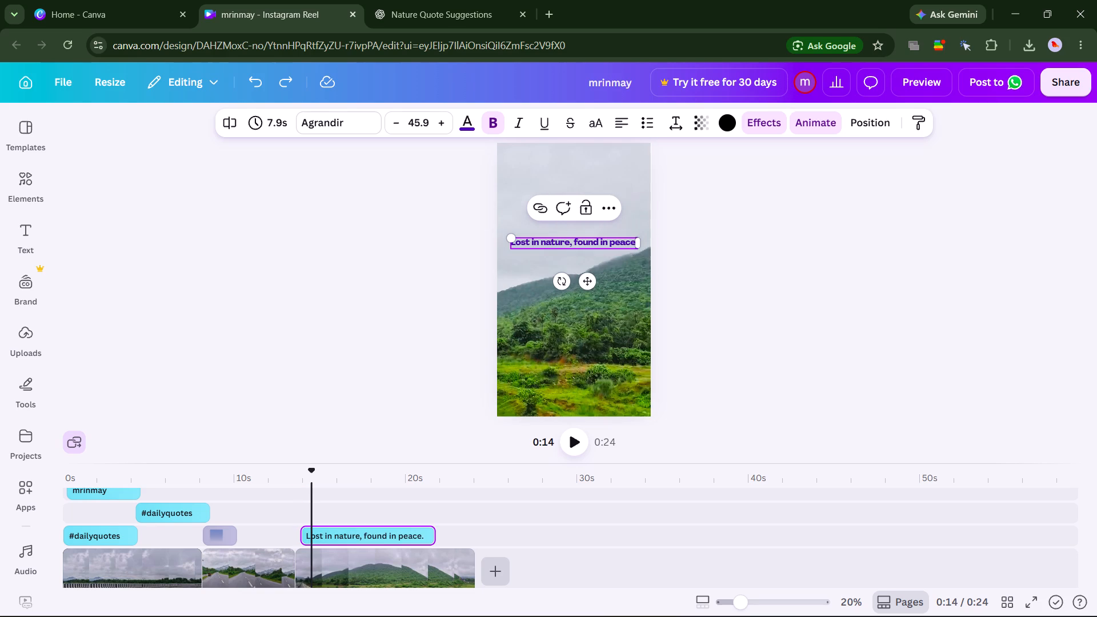
pyautogui.moveTo(634, 239); pyautogui.dragTo(598, 241)
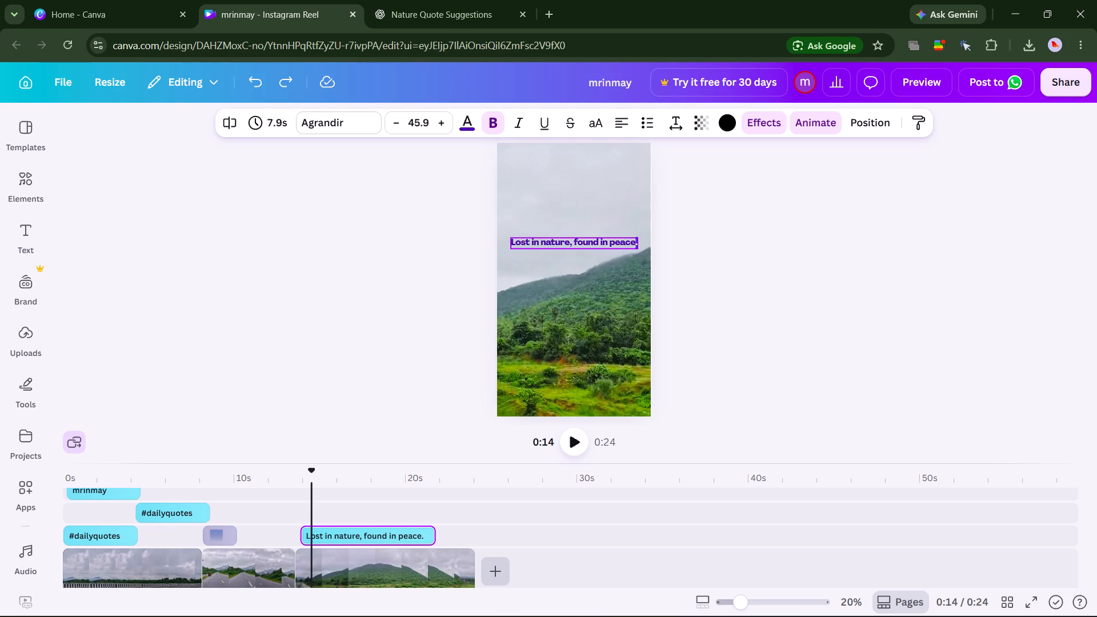
pyautogui.doubleClick(634, 242)
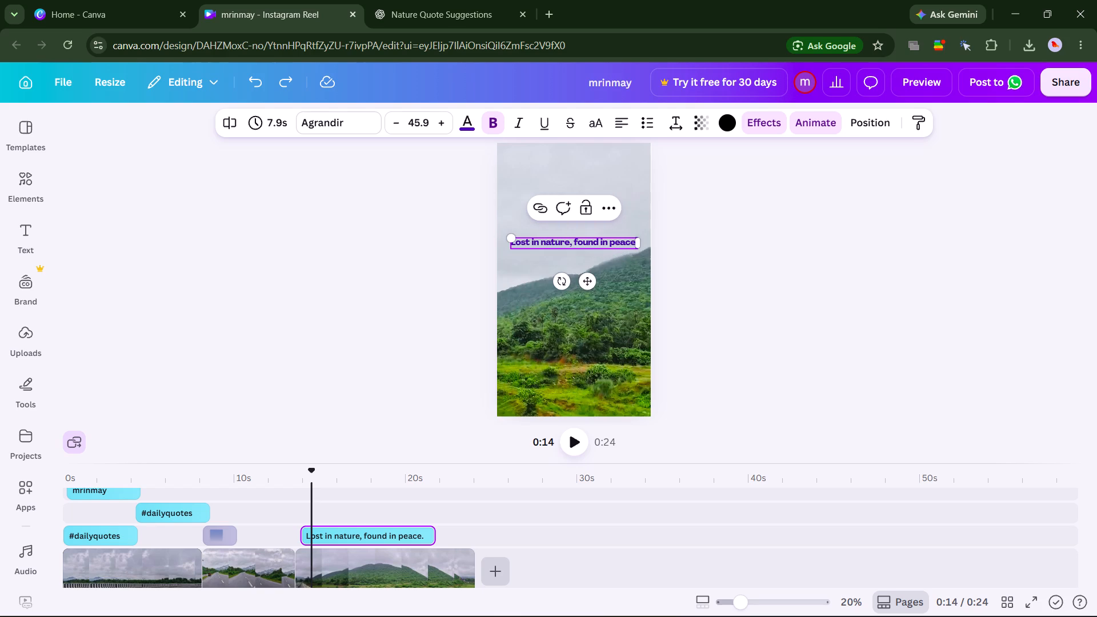
pyautogui.doubleClick(634, 242)
pyautogui.moveTo(634, 242); pyautogui.dragTo(600, 243)
pyautogui.doubleClick(633, 244)
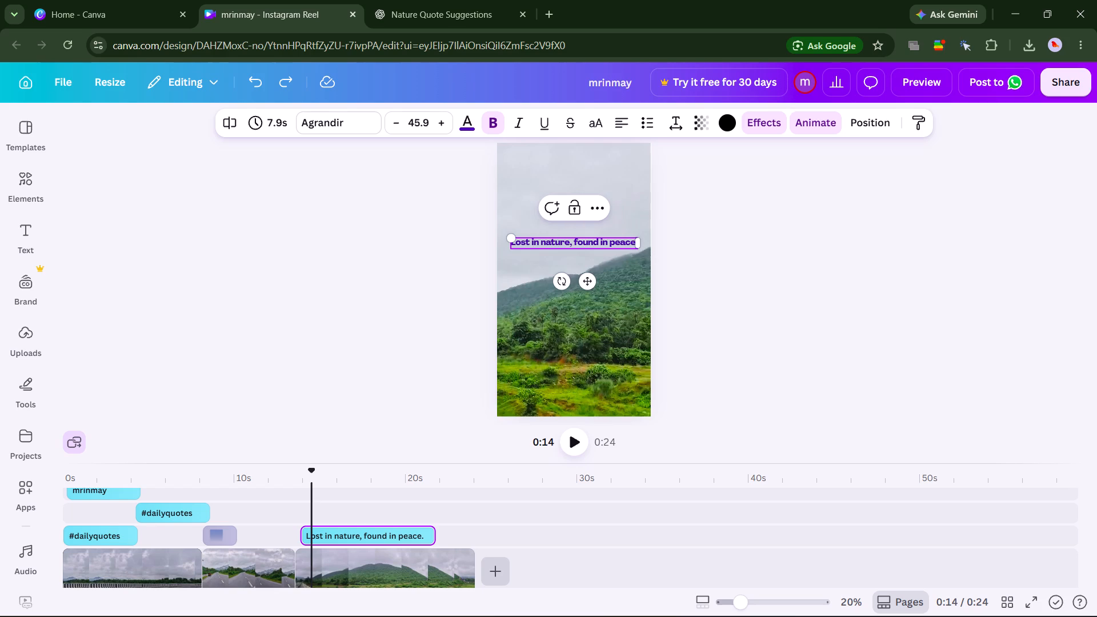
pyautogui.moveTo(633, 244); pyautogui.dragTo(608, 240)
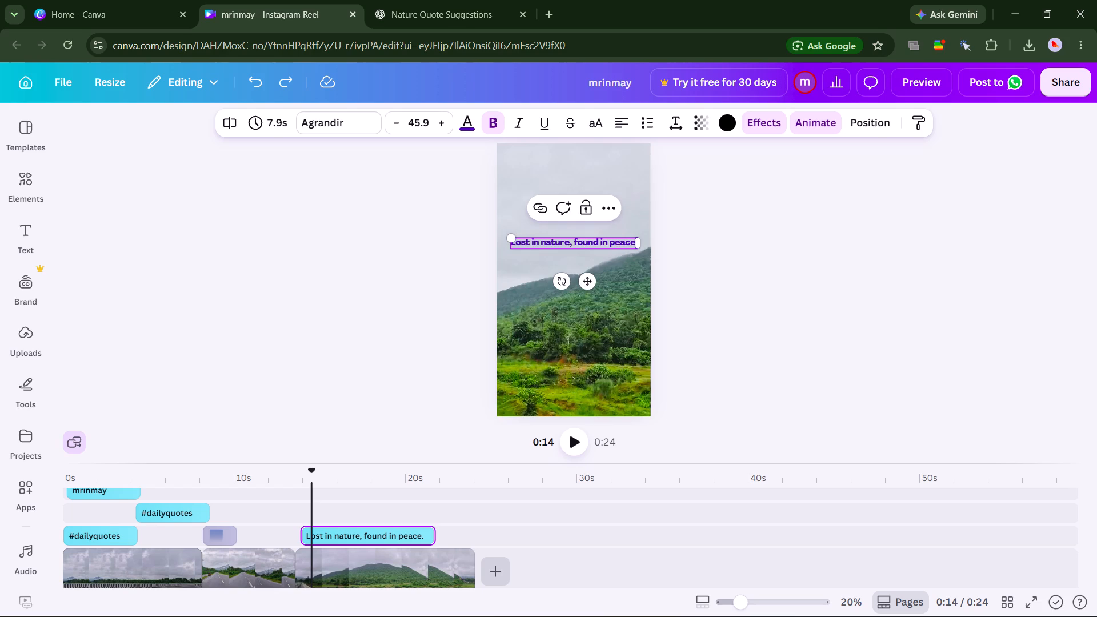
pyautogui.moveTo(635, 242); pyautogui.dragTo(611, 239)
pyautogui.tripleClick(611, 239)
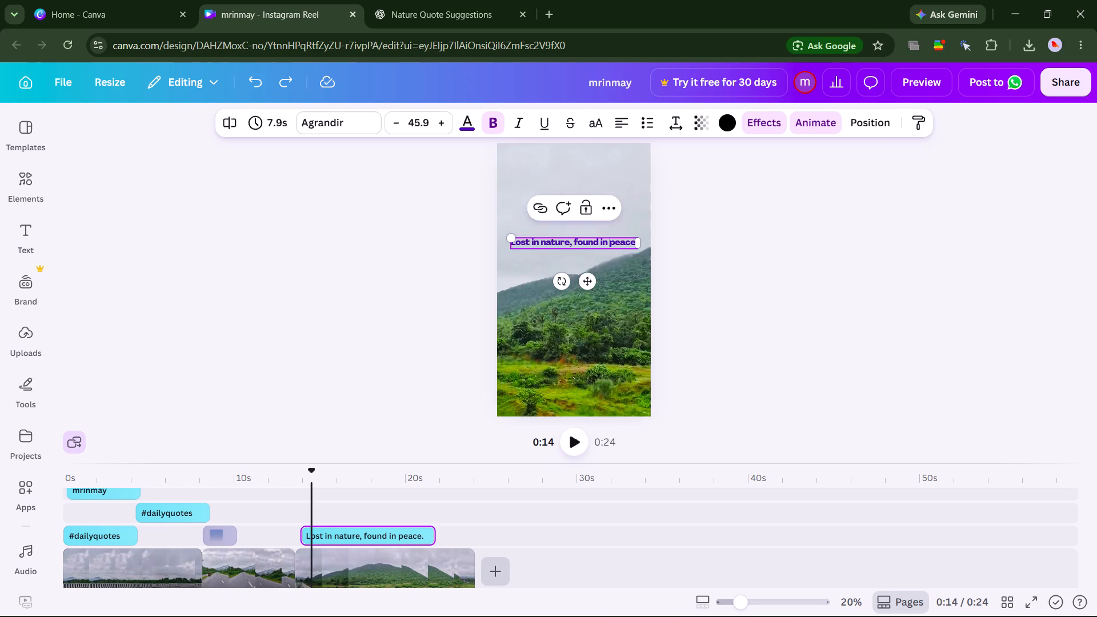
pyautogui.click(611, 239)
pyautogui.press('BackSpace')
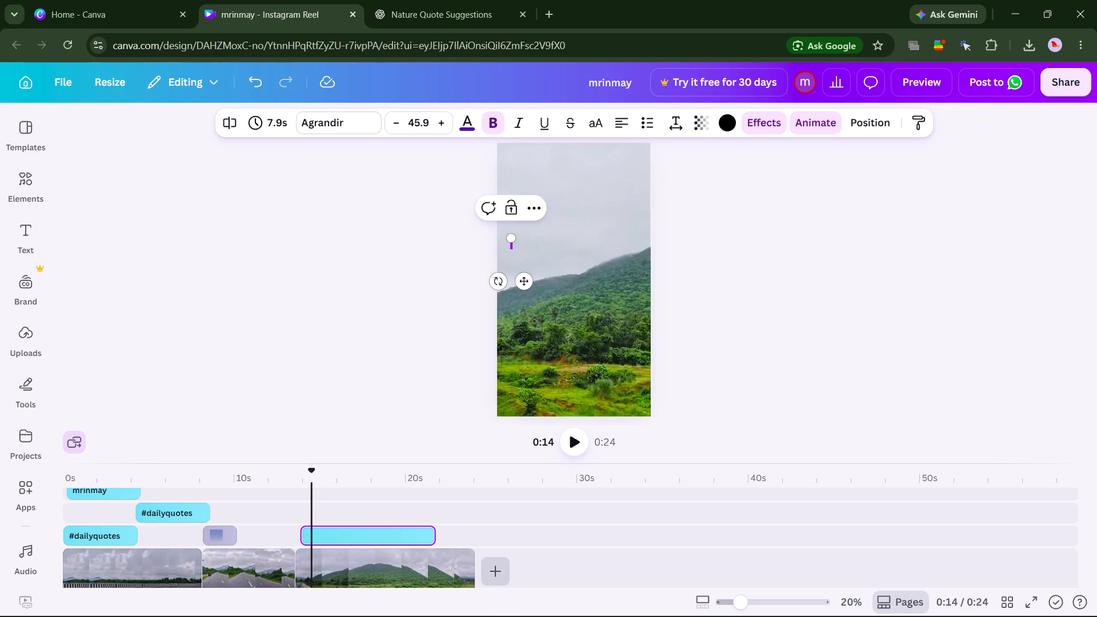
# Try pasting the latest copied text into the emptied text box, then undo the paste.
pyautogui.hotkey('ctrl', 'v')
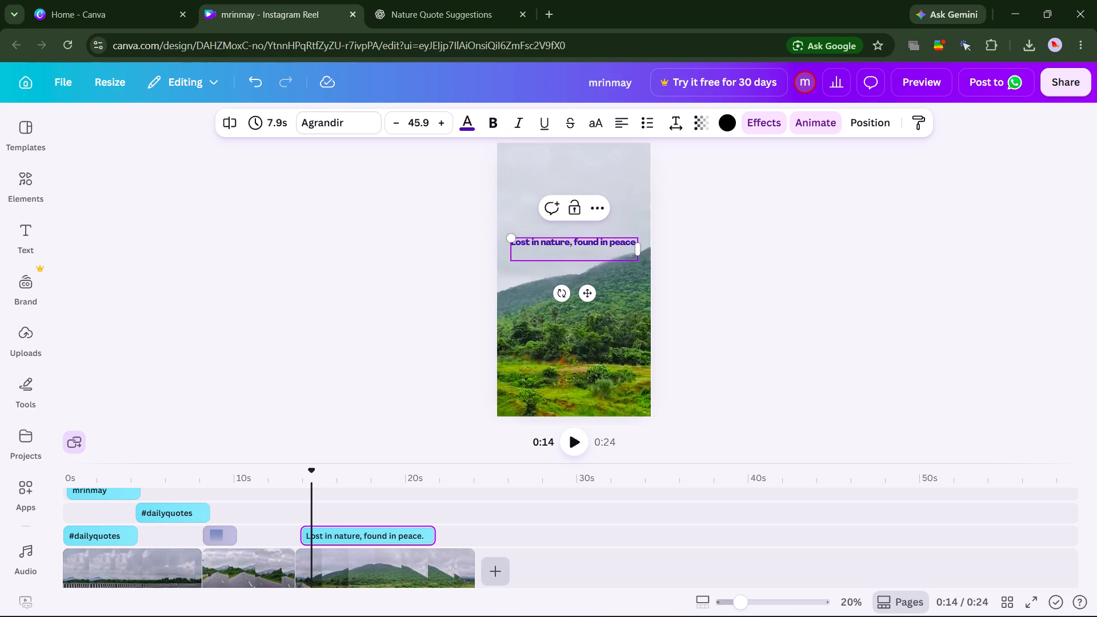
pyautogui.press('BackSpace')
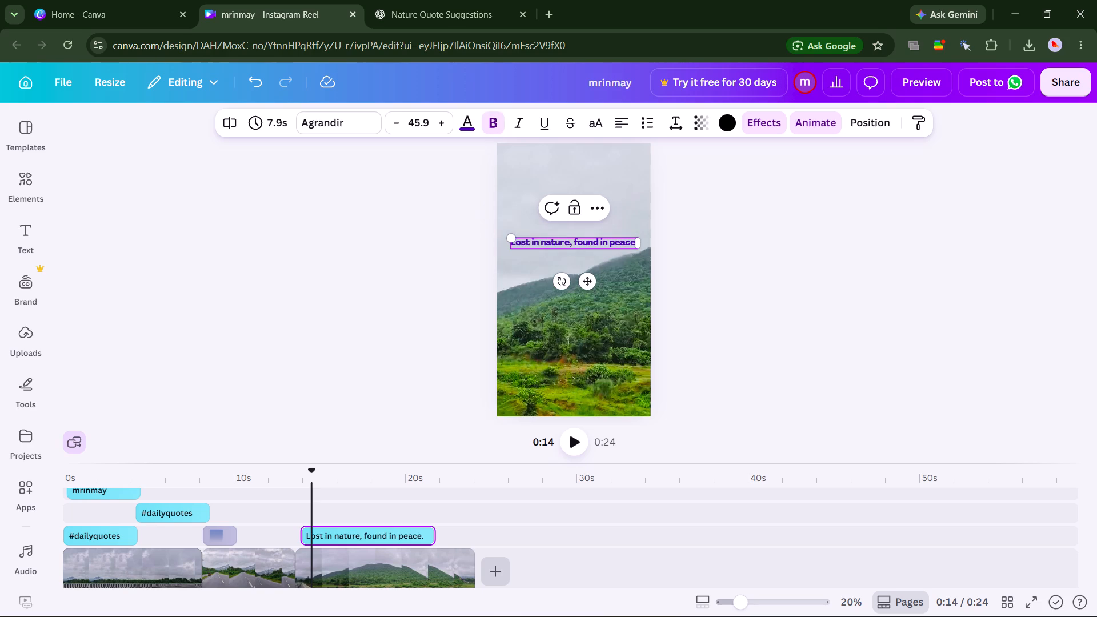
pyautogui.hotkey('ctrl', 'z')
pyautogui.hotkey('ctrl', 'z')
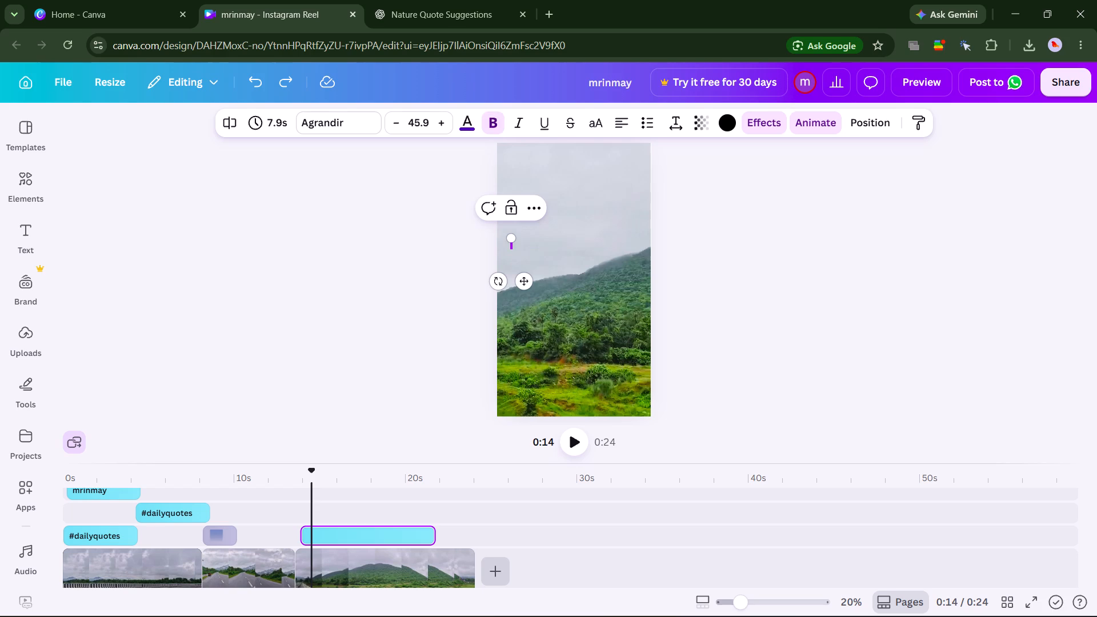
# Insert "Let the mountains speak." from the clipboard history into the emptied text box over the green hill clip.
pyautogui.press('super+v')
pyautogui.click(599, 431)
pyautogui.hotkey('ctrl', 'v')
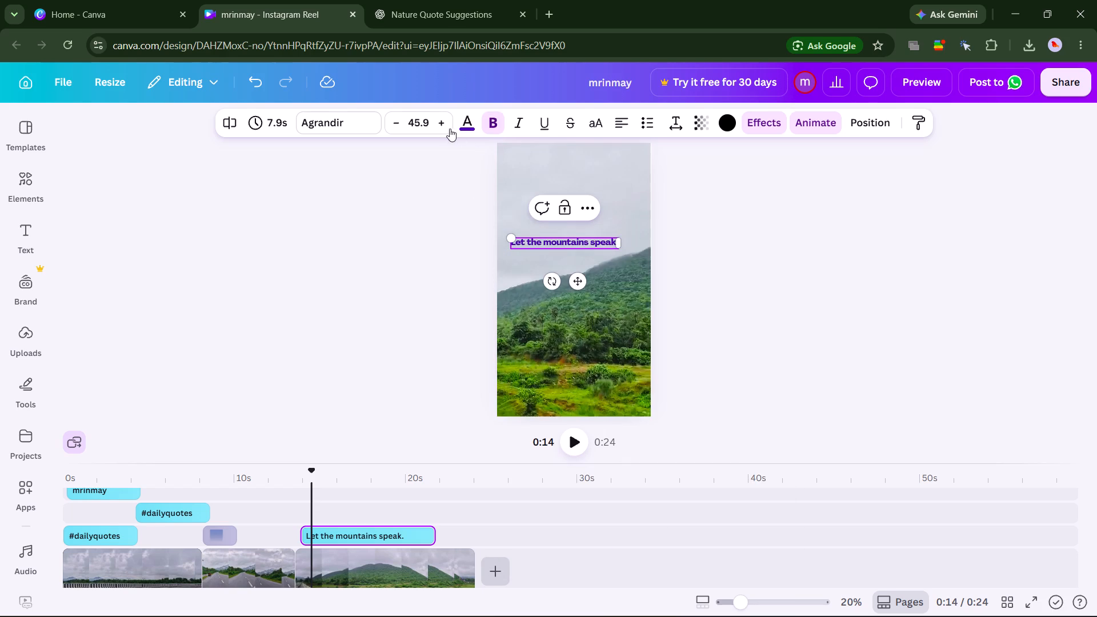
# Increase the font size of the "Let the mountains speak." quote to 57.9.
pyautogui.tripleClick(442, 124)
pyautogui.tripleClick(442, 124)
pyautogui.tripleClick(442, 124)
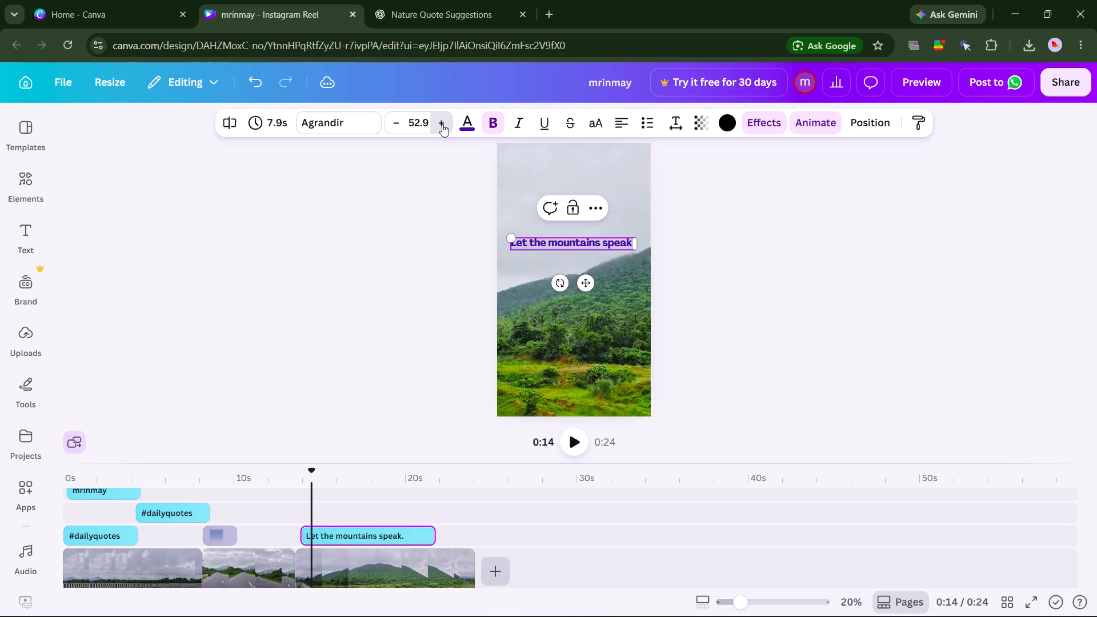
pyautogui.doubleClick(442, 124)
pyautogui.click(442, 124)
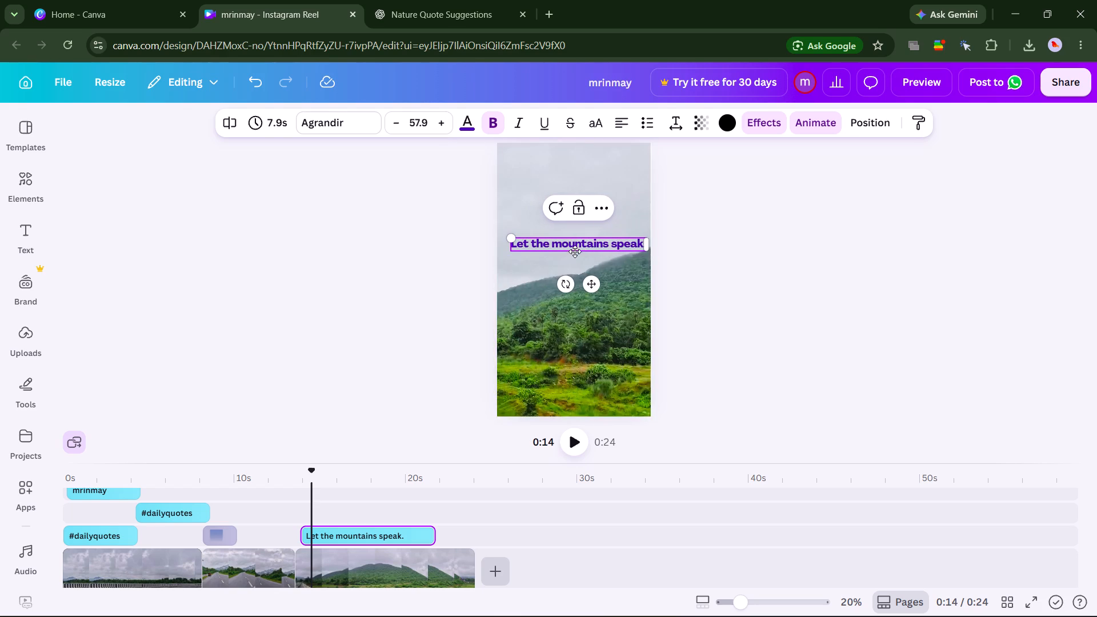
# Move the quote higher into the sky of the green hill clip, and raise its font size to 58.9.
pyautogui.moveTo(574, 254); pyautogui.dragTo(567, 203)
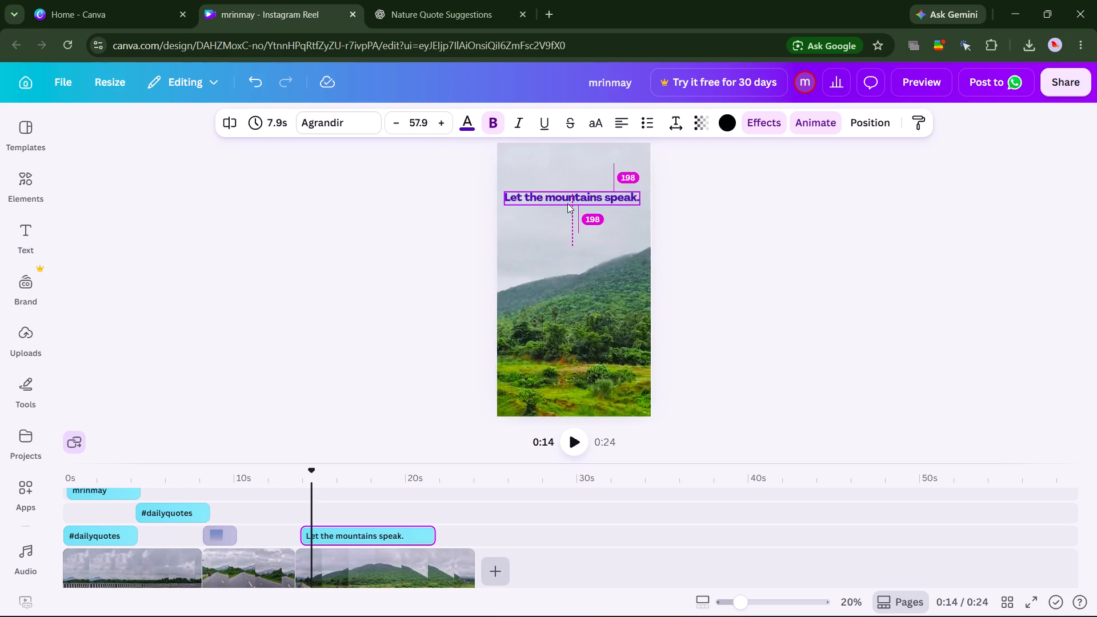
pyautogui.moveTo(567, 203); pyautogui.dragTo(567, 198)
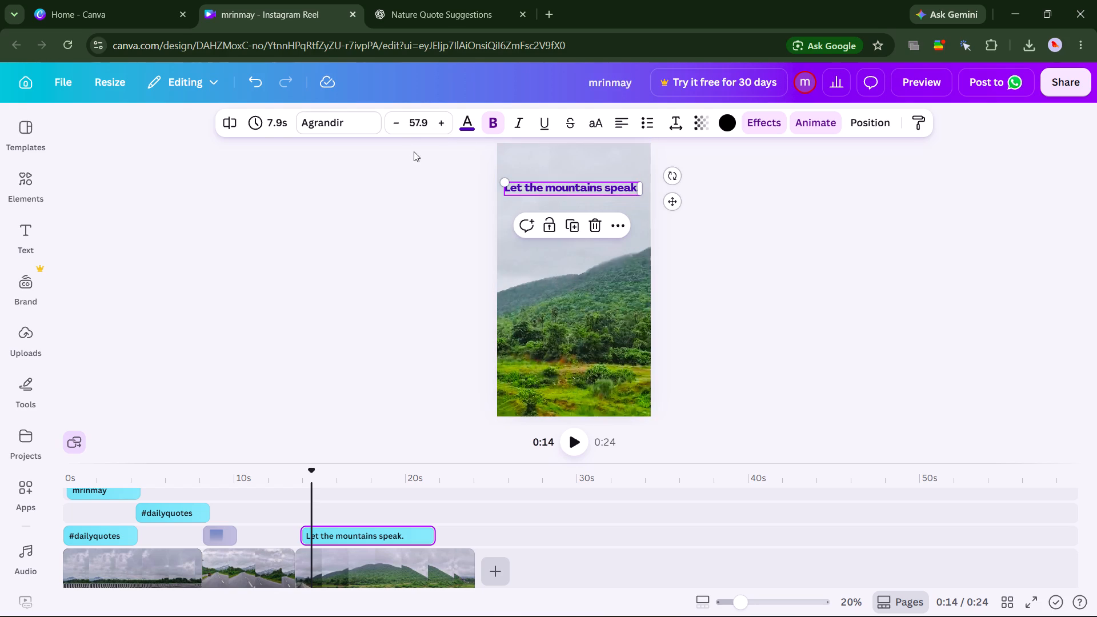
pyautogui.click(435, 126)
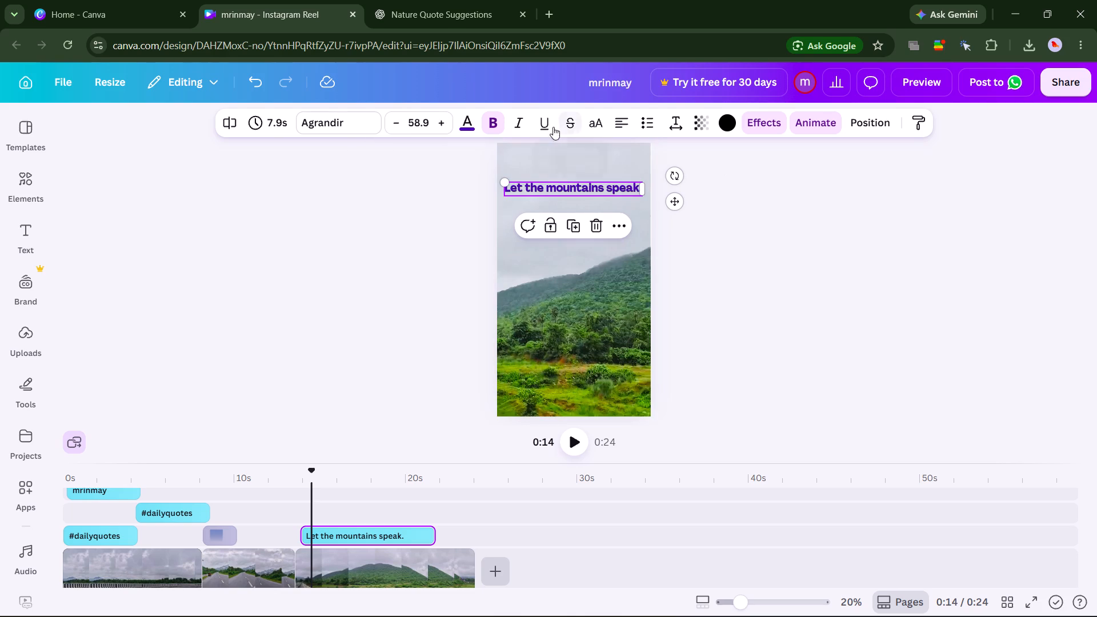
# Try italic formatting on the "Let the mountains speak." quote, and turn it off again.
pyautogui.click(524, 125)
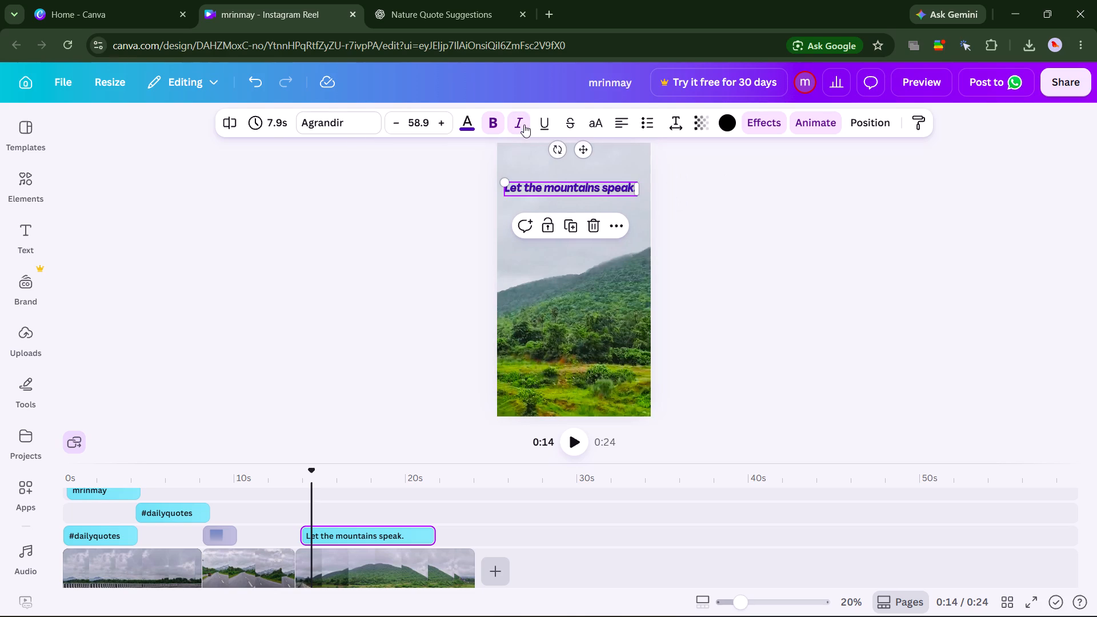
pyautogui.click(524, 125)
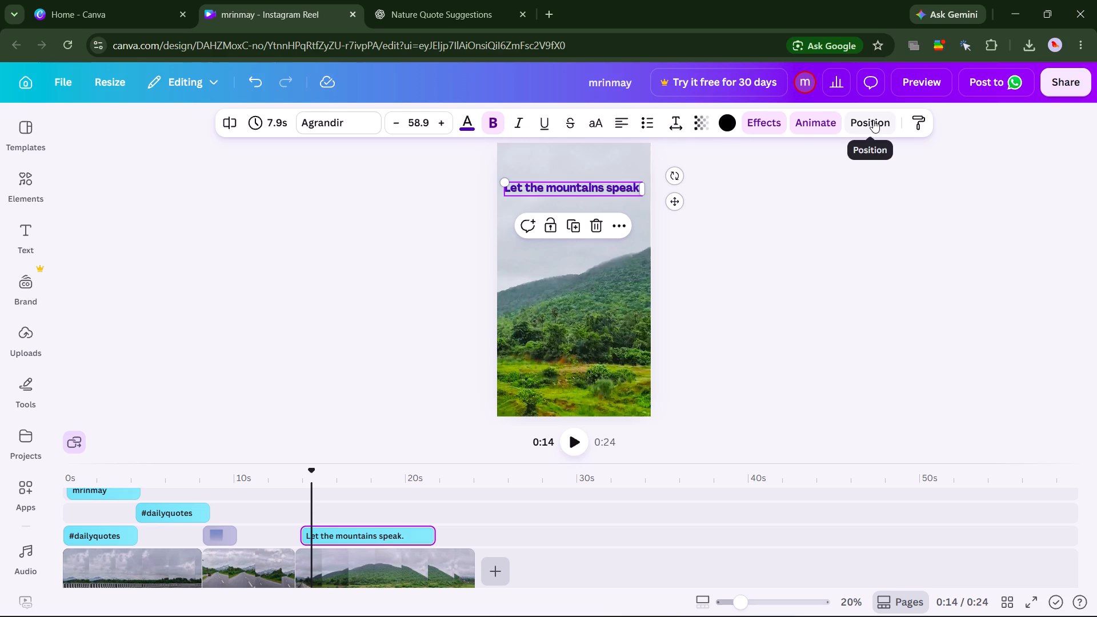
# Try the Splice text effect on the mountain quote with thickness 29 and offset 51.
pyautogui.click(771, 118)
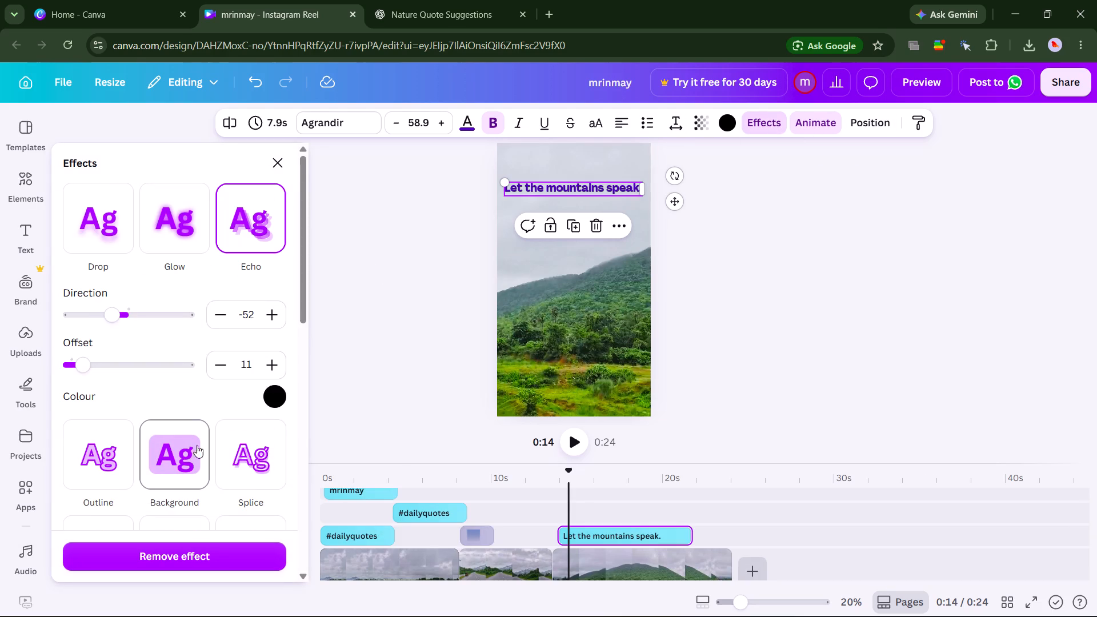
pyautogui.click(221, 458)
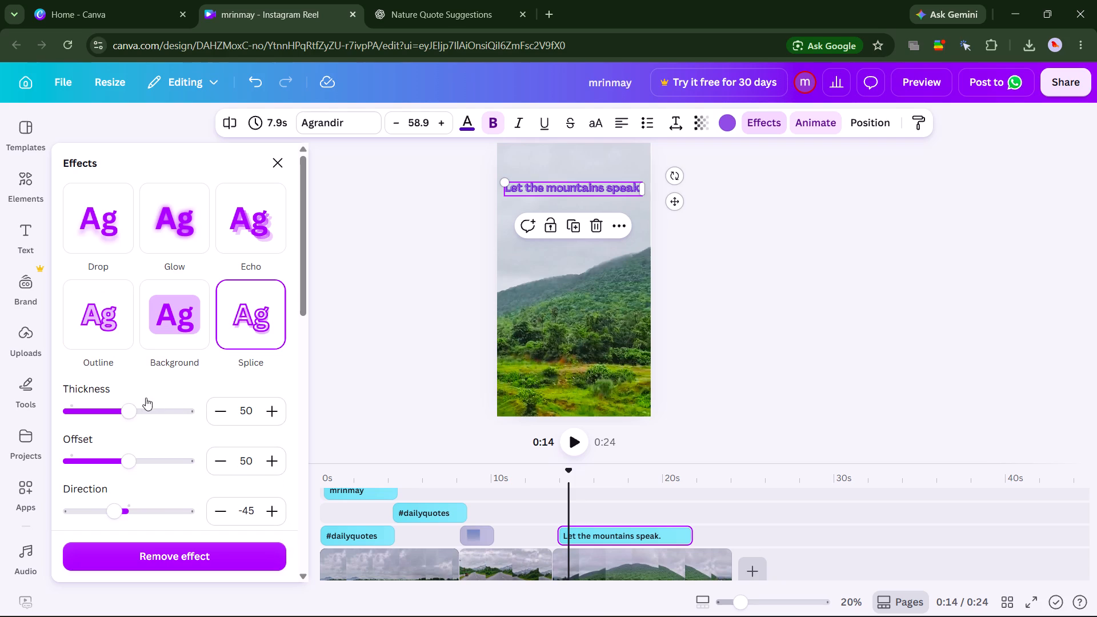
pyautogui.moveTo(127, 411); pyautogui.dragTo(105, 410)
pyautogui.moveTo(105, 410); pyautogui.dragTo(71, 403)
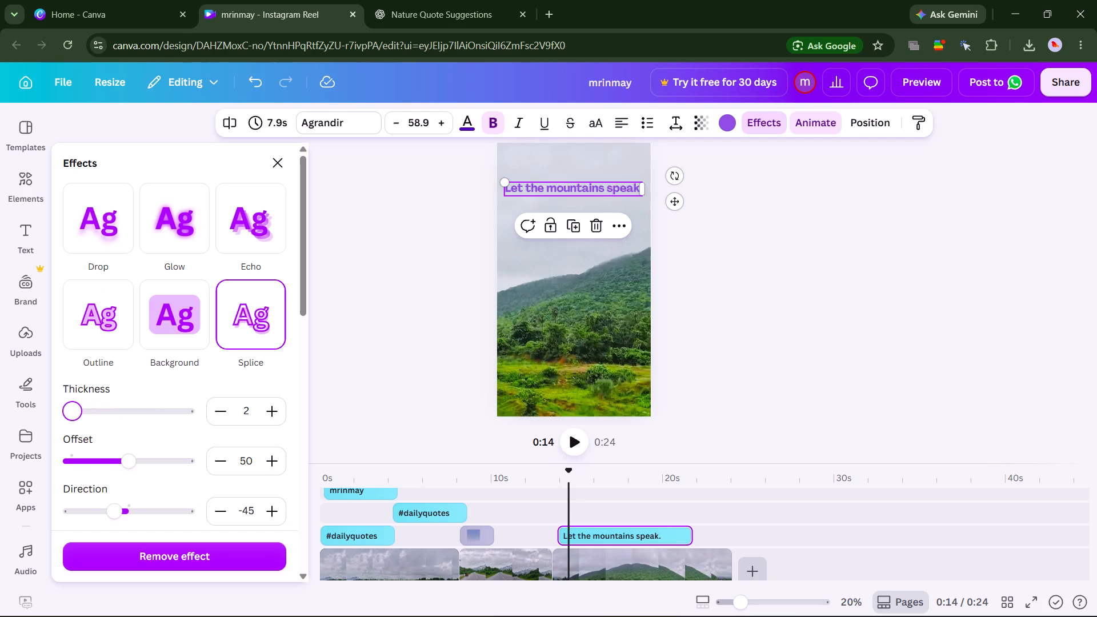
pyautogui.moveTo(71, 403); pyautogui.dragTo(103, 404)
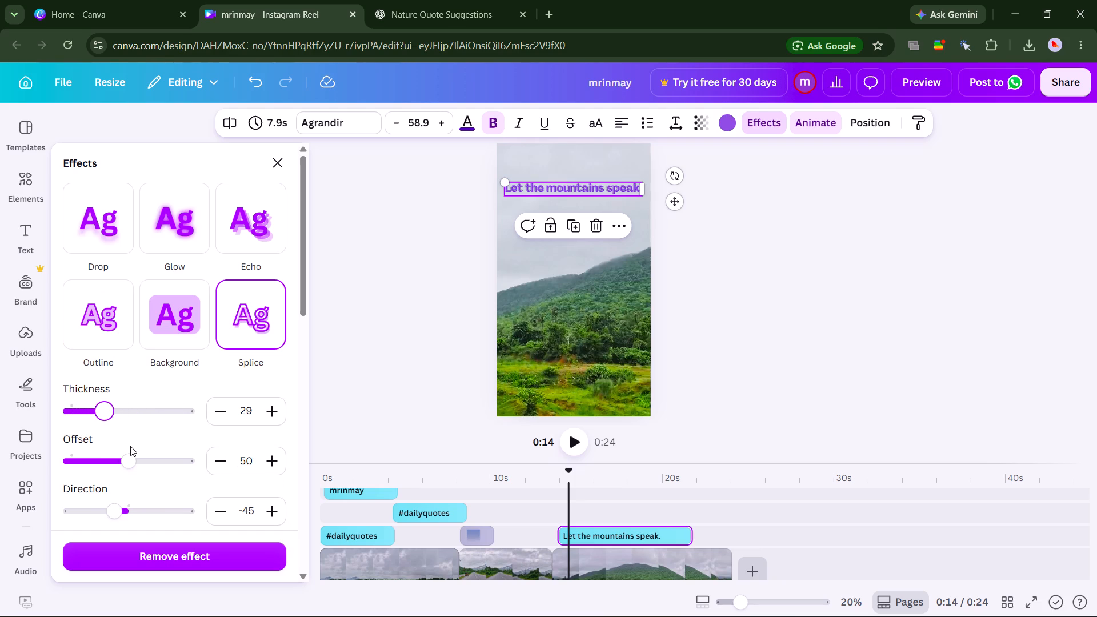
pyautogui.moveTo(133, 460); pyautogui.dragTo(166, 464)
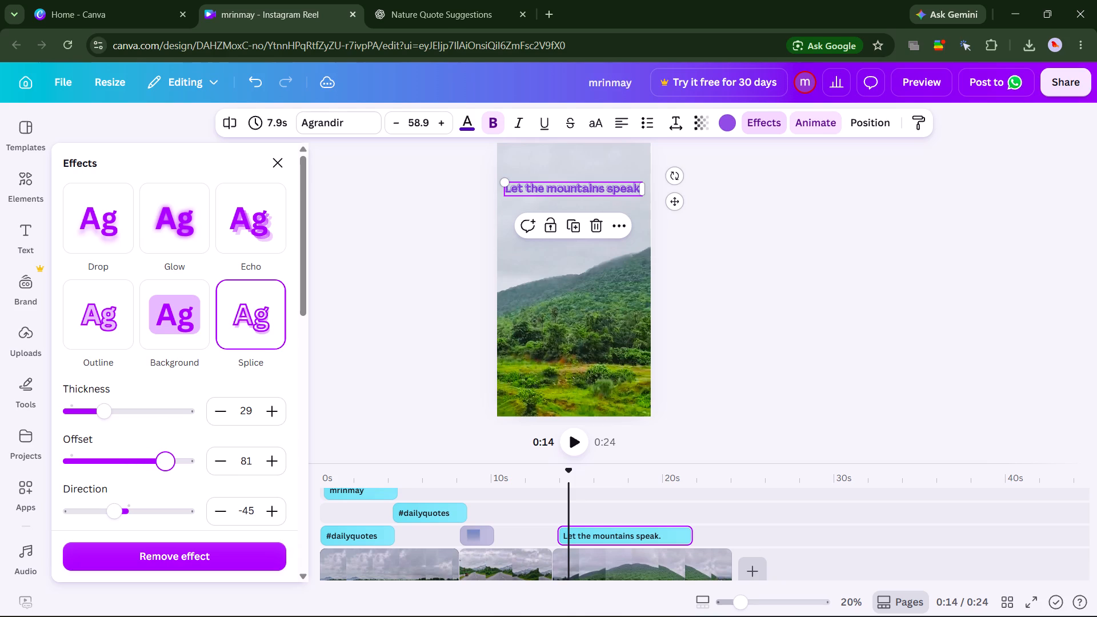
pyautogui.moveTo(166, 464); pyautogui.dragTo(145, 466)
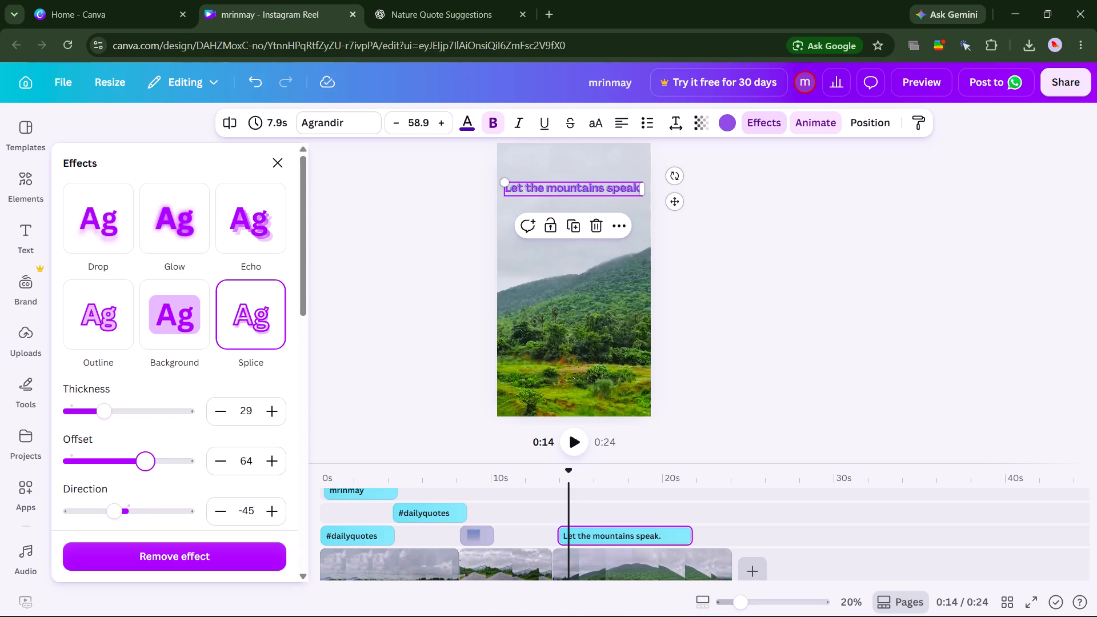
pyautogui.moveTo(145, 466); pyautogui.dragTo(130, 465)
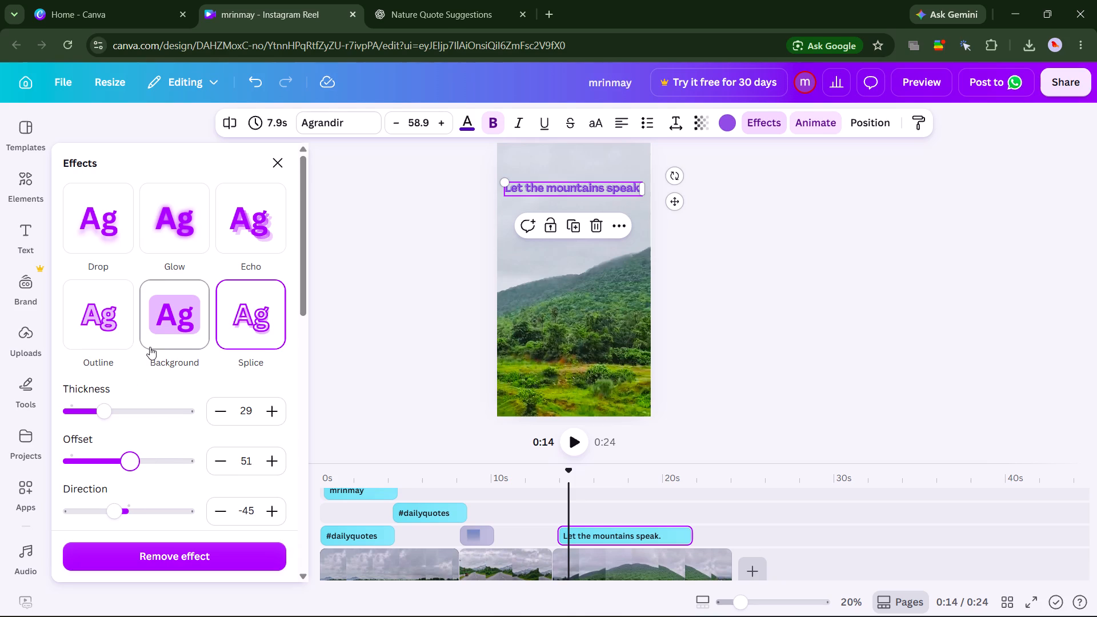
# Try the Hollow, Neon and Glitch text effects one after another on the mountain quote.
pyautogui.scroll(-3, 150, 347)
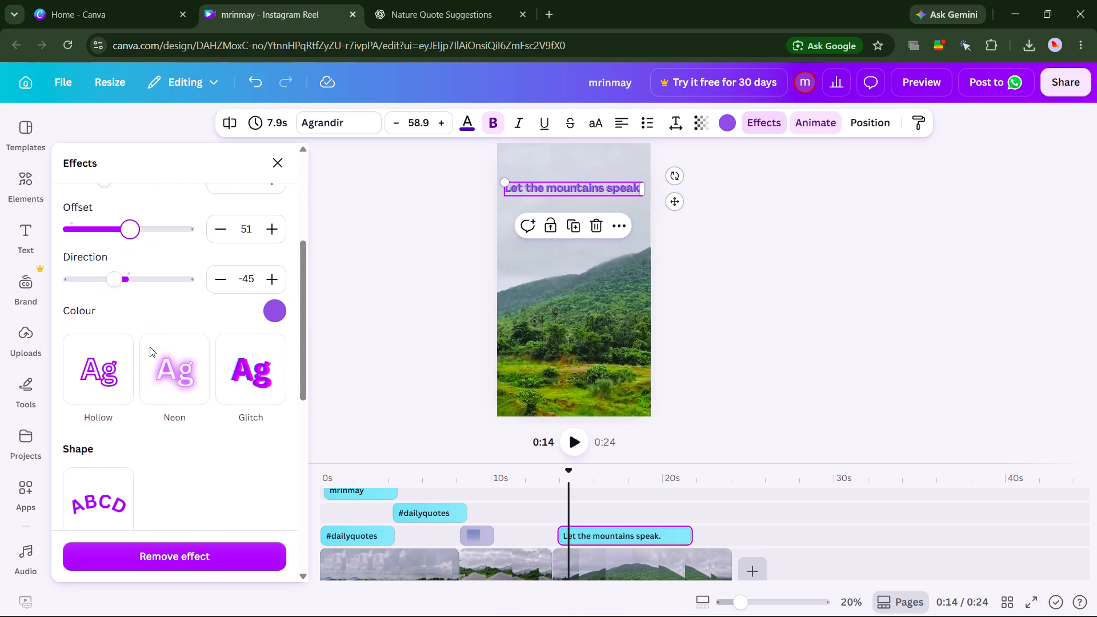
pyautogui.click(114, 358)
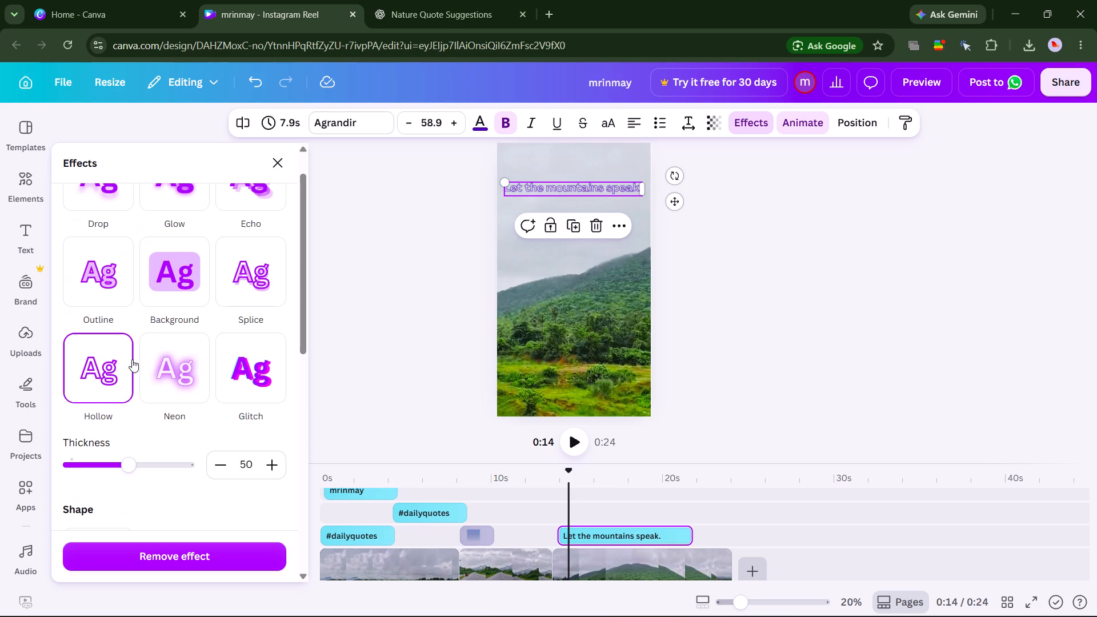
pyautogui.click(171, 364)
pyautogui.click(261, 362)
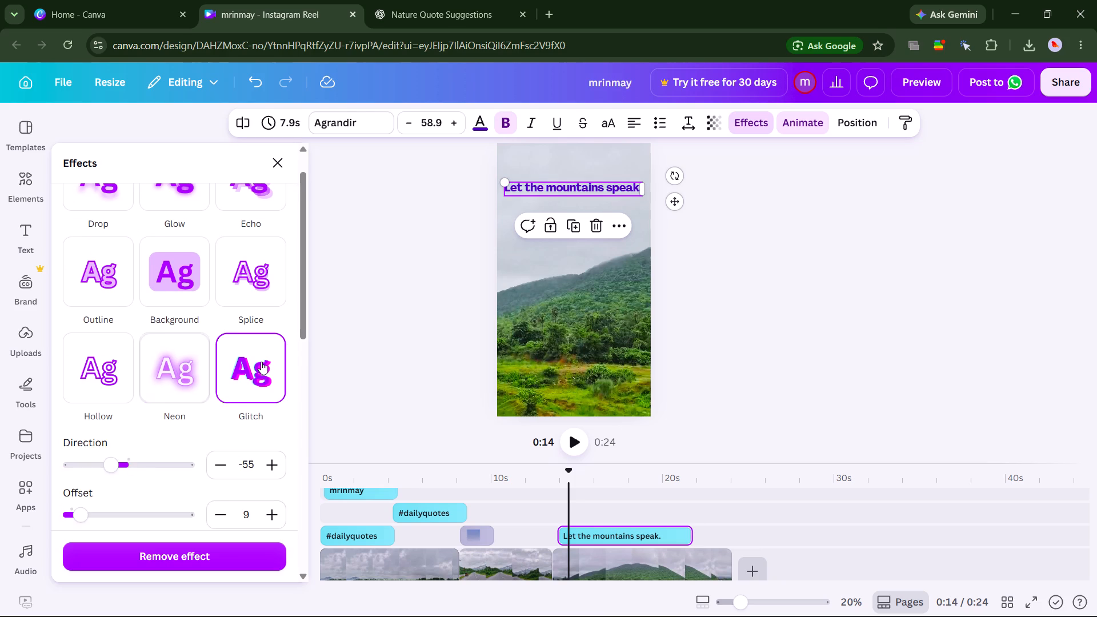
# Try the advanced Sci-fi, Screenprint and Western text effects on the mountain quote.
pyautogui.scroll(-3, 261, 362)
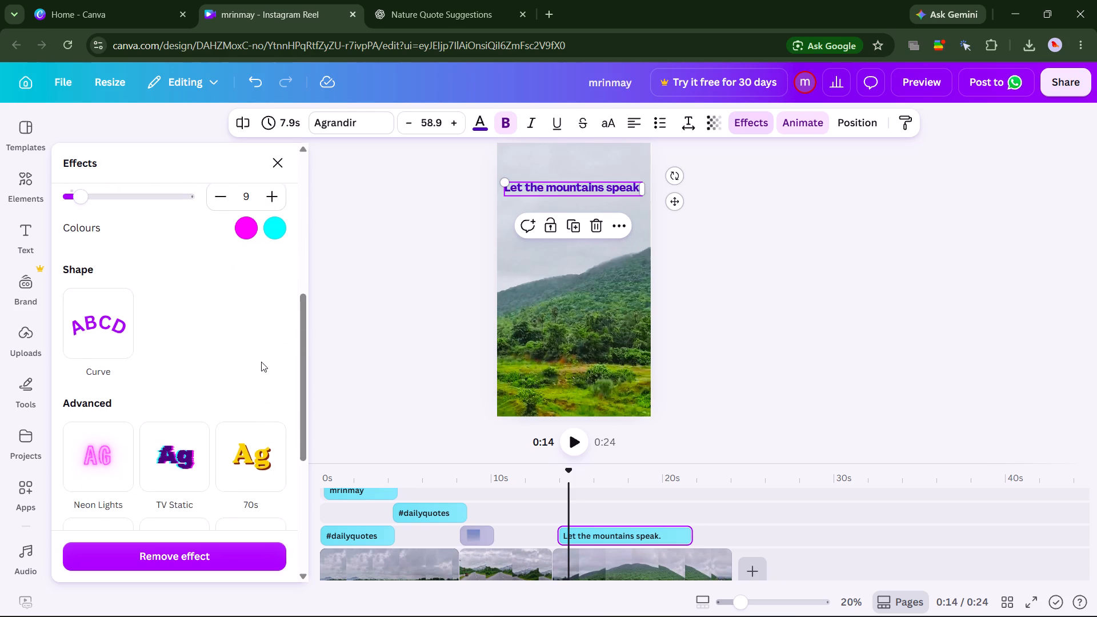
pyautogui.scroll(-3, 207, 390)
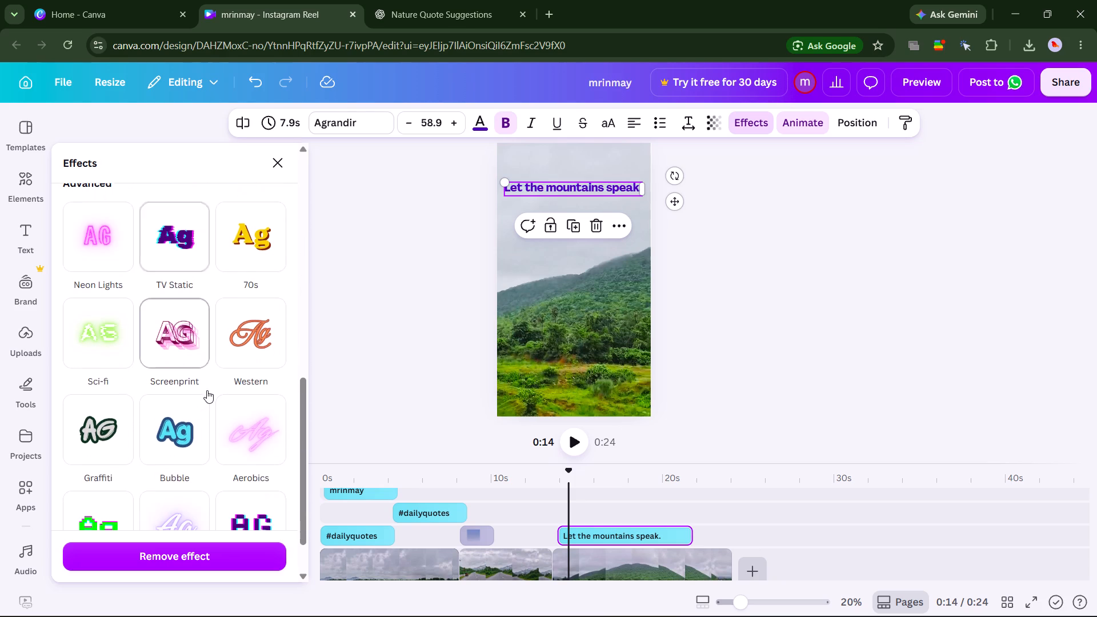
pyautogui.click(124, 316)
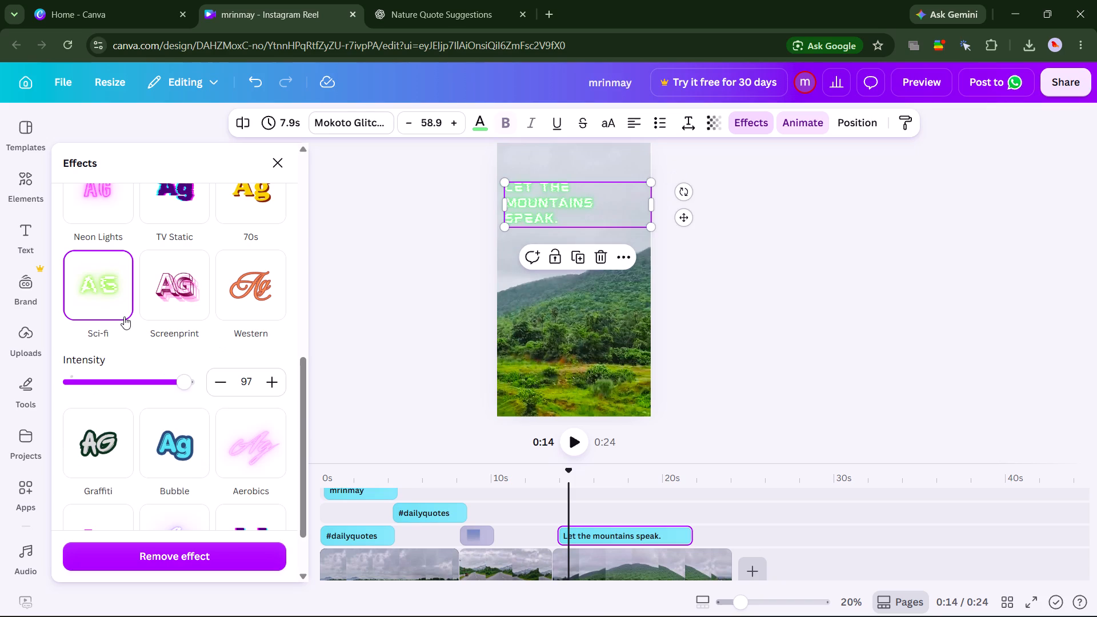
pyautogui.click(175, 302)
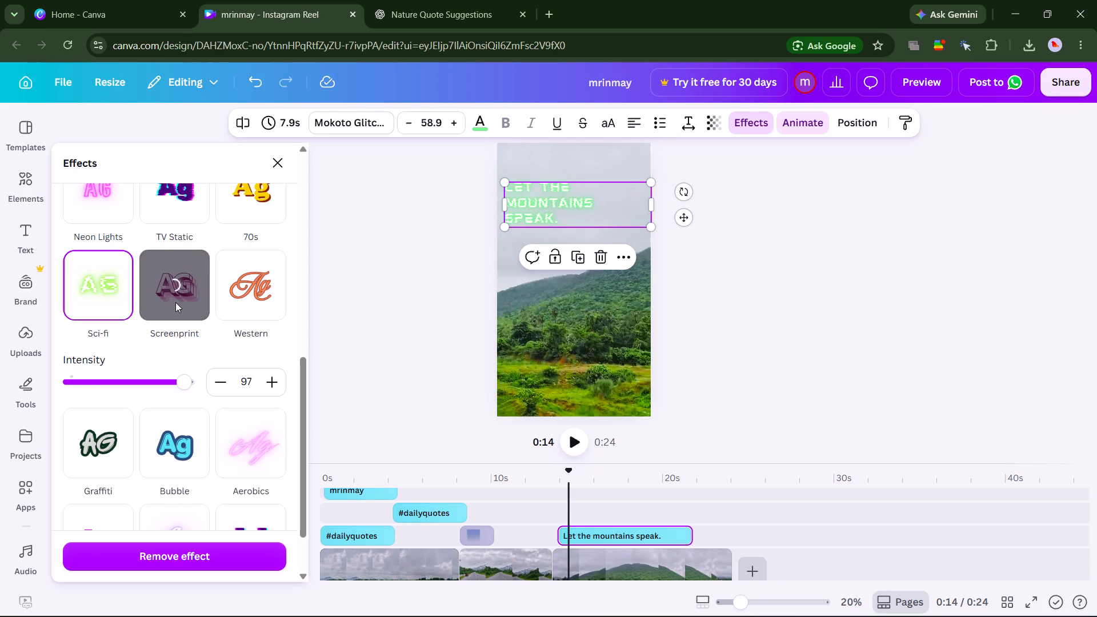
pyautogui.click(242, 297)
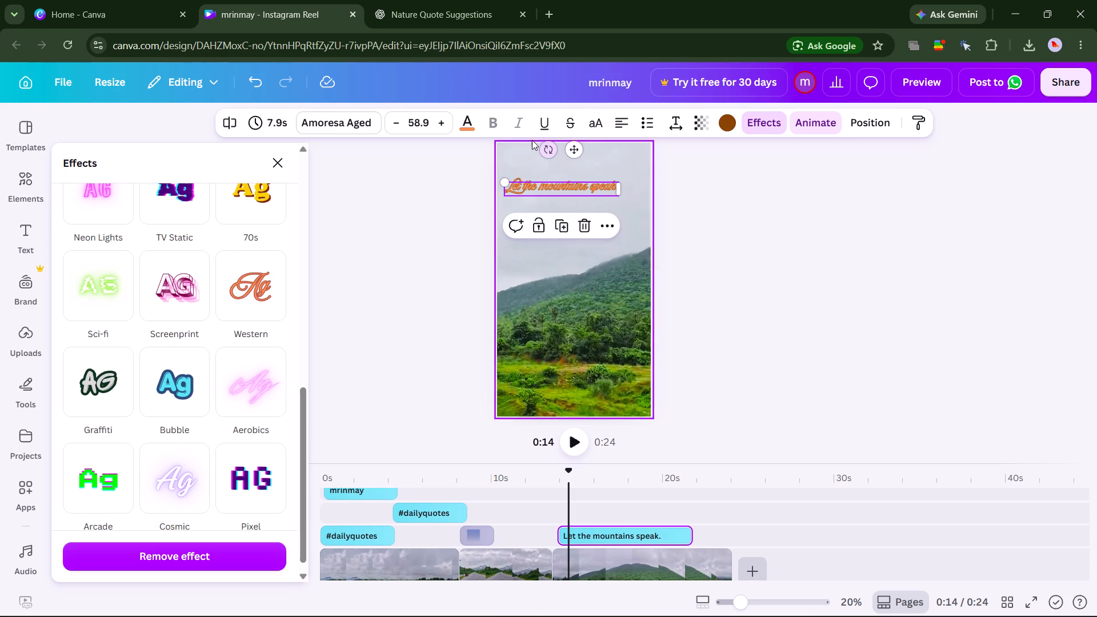
# Increase the font size of the mountain quote to 65.9.
pyautogui.click(447, 126)
pyautogui.tripleClick(447, 126)
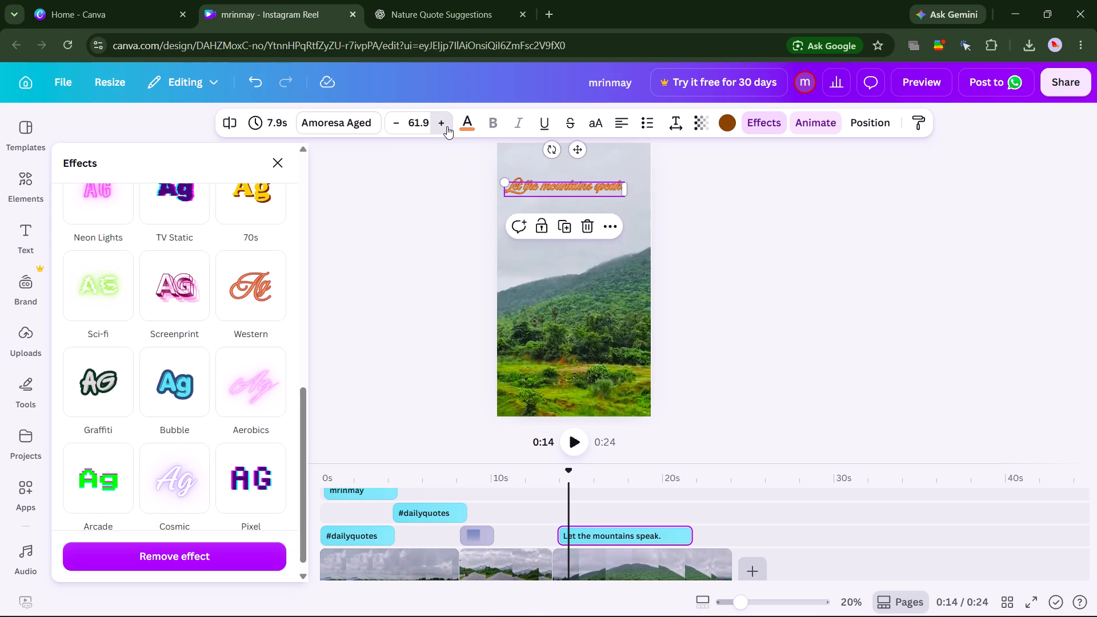
pyautogui.tripleClick(447, 126)
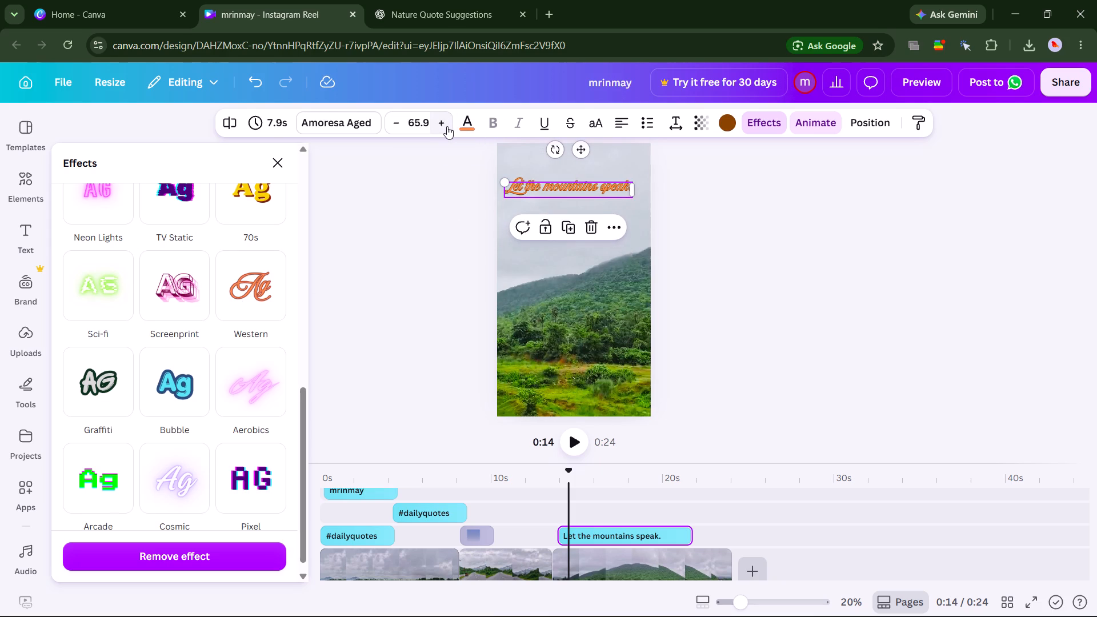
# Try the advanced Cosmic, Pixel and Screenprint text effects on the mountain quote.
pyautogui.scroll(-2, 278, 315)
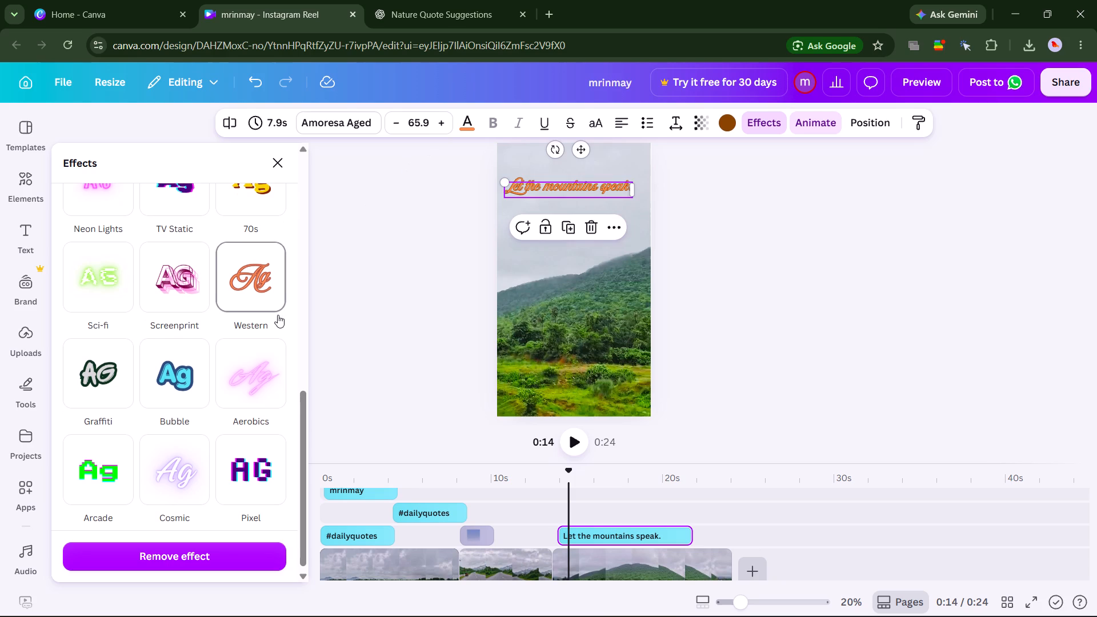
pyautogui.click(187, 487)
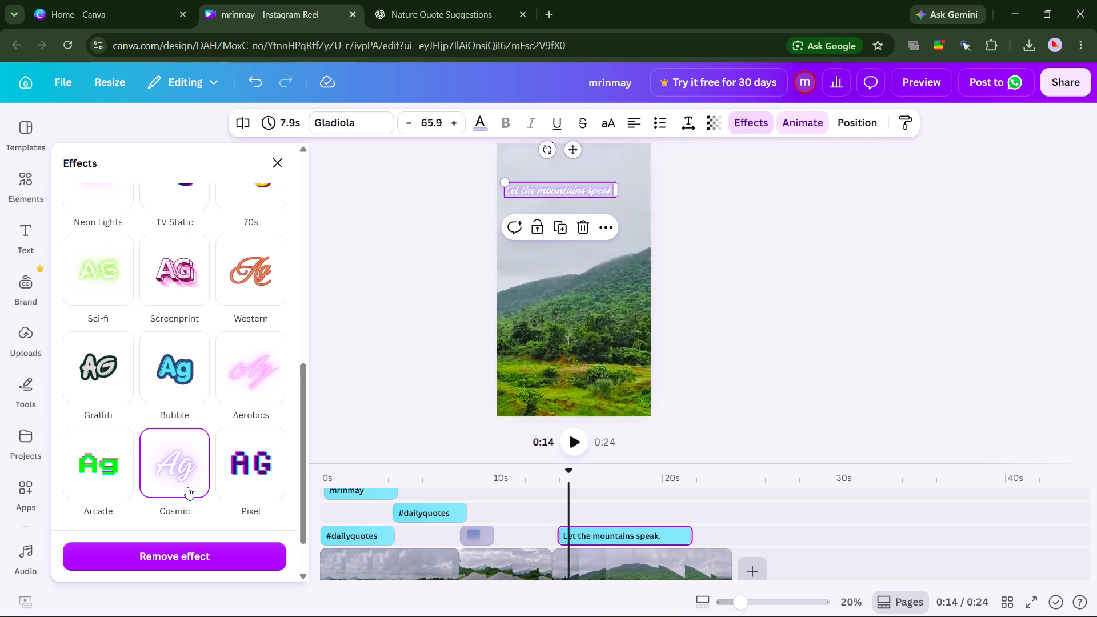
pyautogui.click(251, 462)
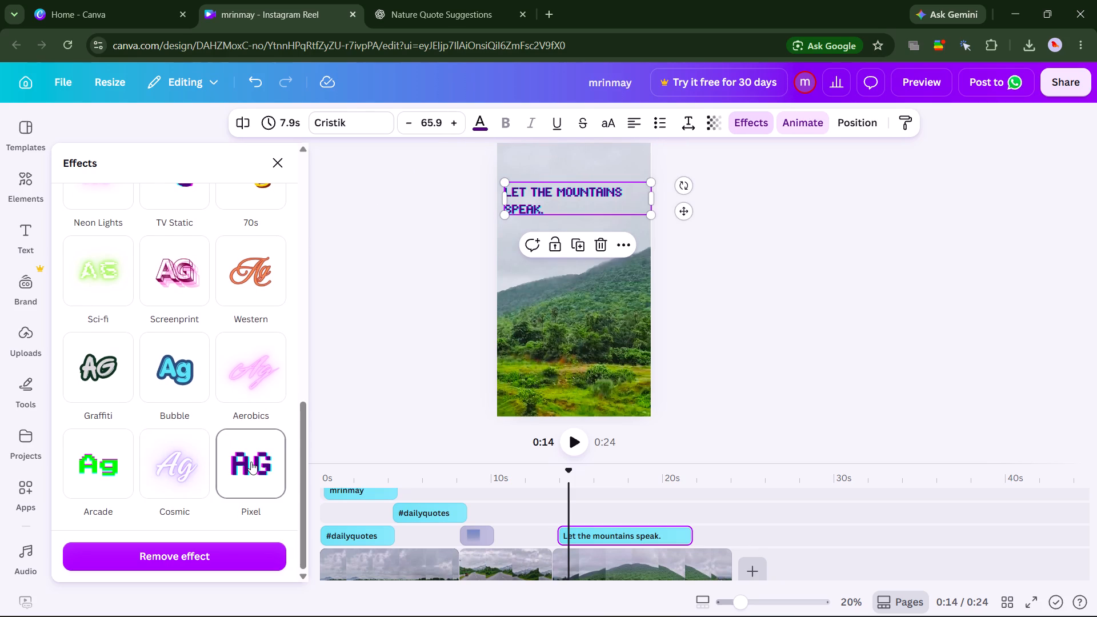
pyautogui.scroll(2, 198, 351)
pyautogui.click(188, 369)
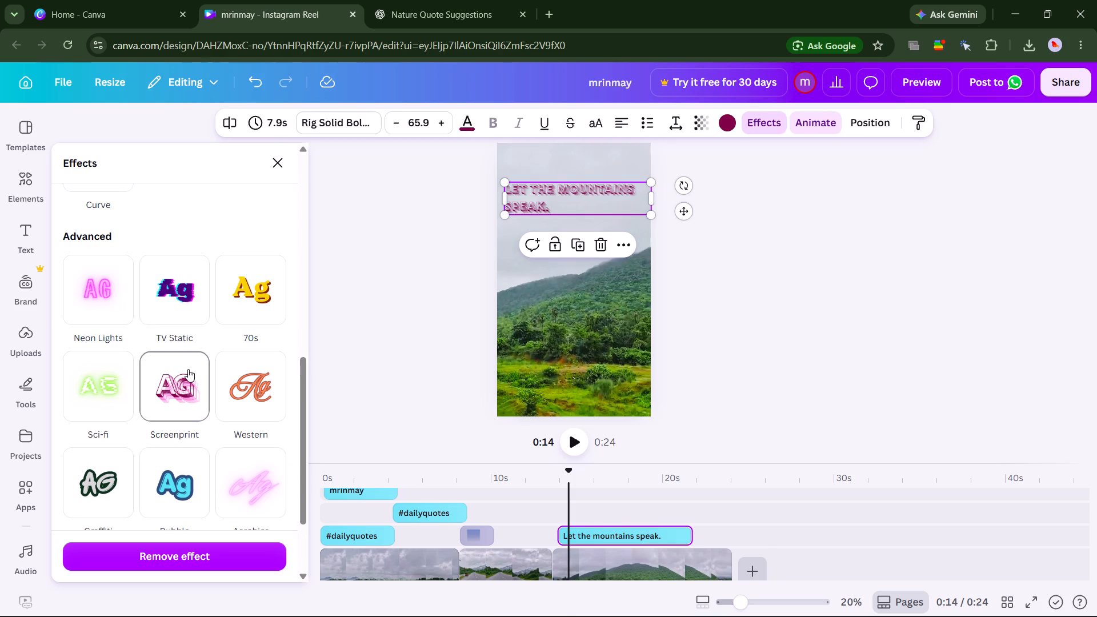
# Apply the advanced TV Static style to the mountain quote and replace its Glitch effect with Echo.
pyautogui.click(171, 298)
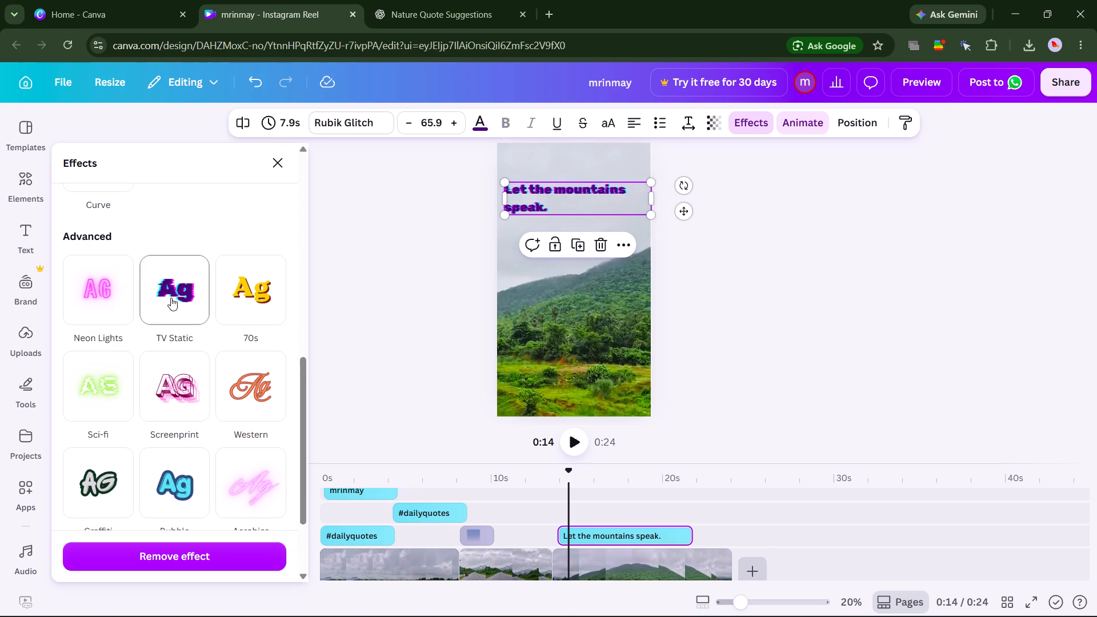
pyautogui.scroll(4, 171, 298)
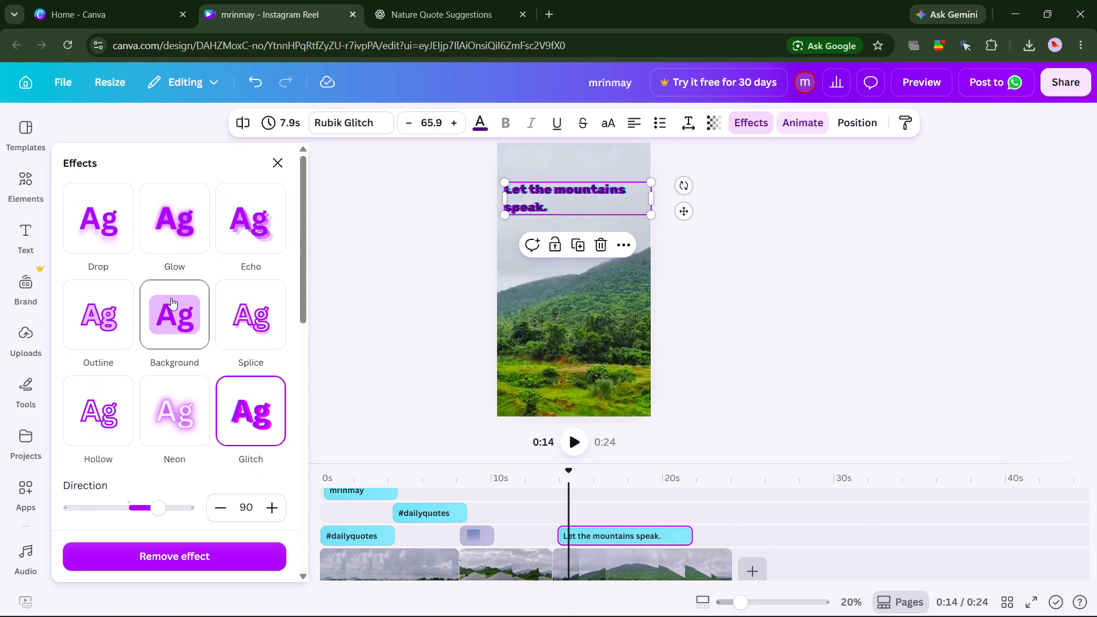
pyautogui.click(247, 394)
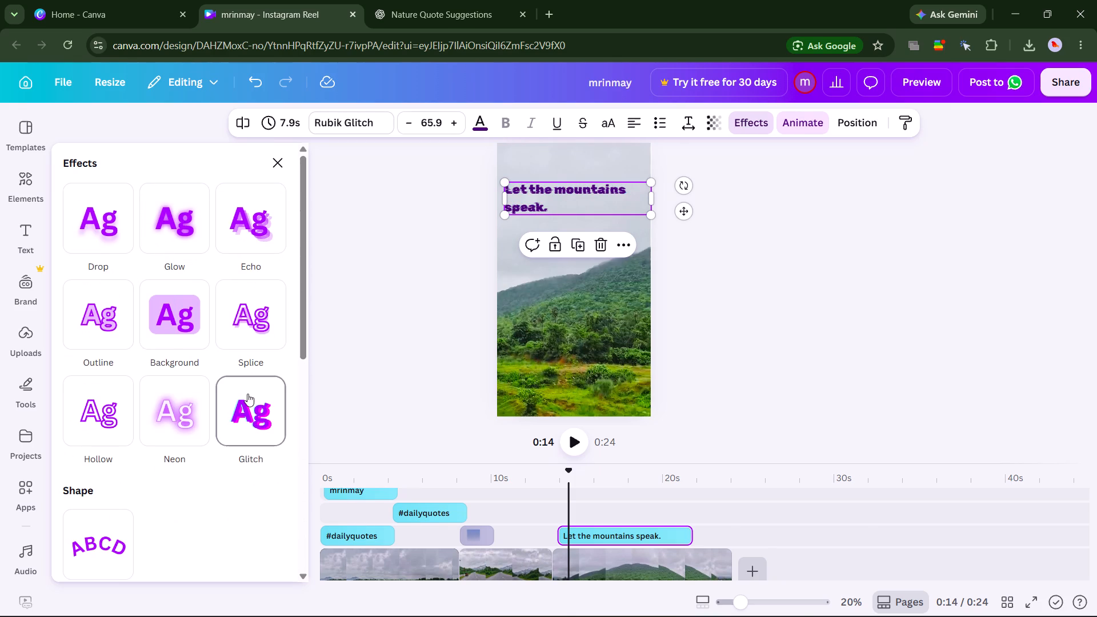
pyautogui.click(249, 230)
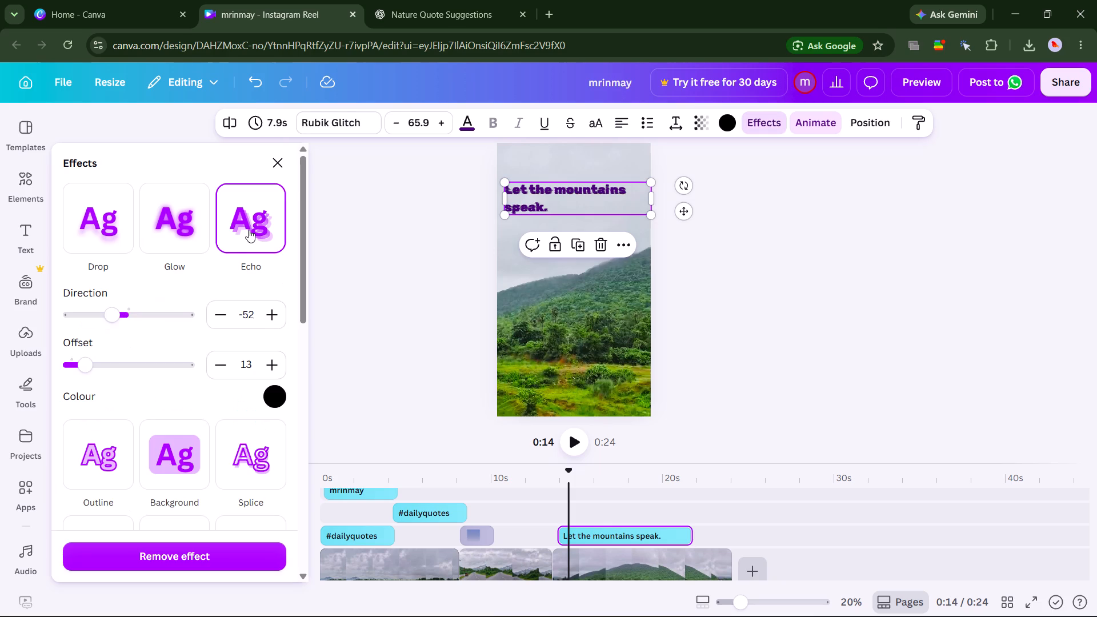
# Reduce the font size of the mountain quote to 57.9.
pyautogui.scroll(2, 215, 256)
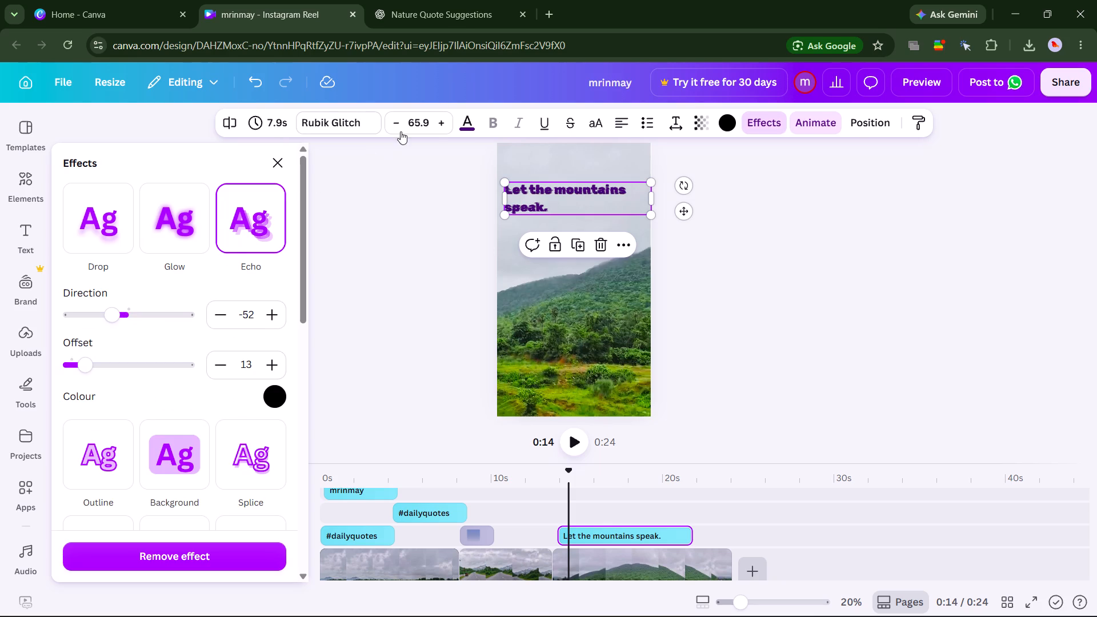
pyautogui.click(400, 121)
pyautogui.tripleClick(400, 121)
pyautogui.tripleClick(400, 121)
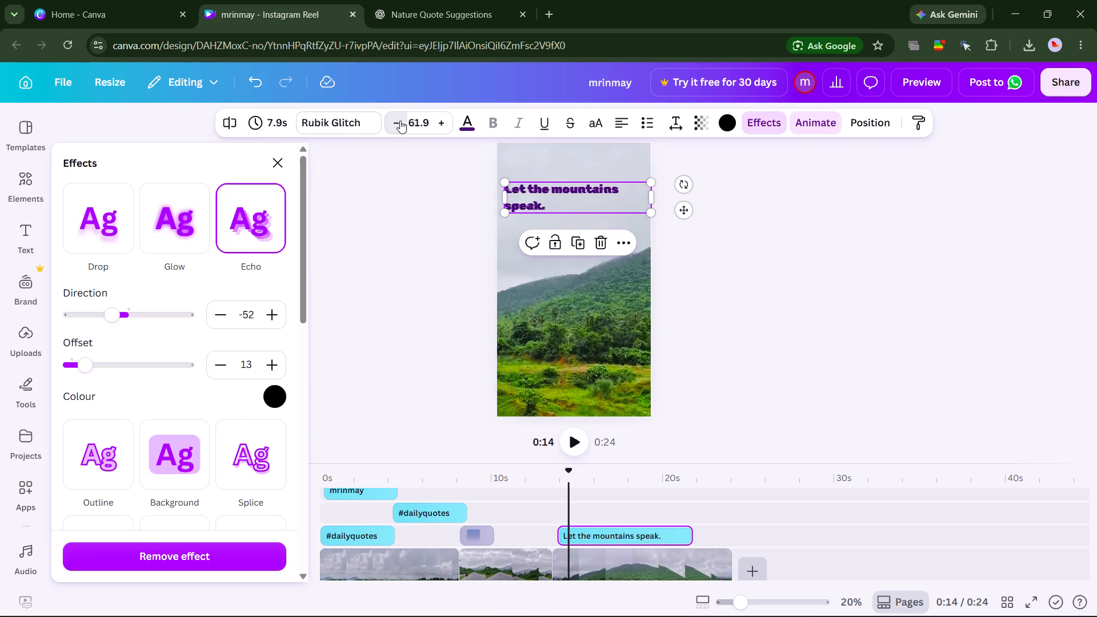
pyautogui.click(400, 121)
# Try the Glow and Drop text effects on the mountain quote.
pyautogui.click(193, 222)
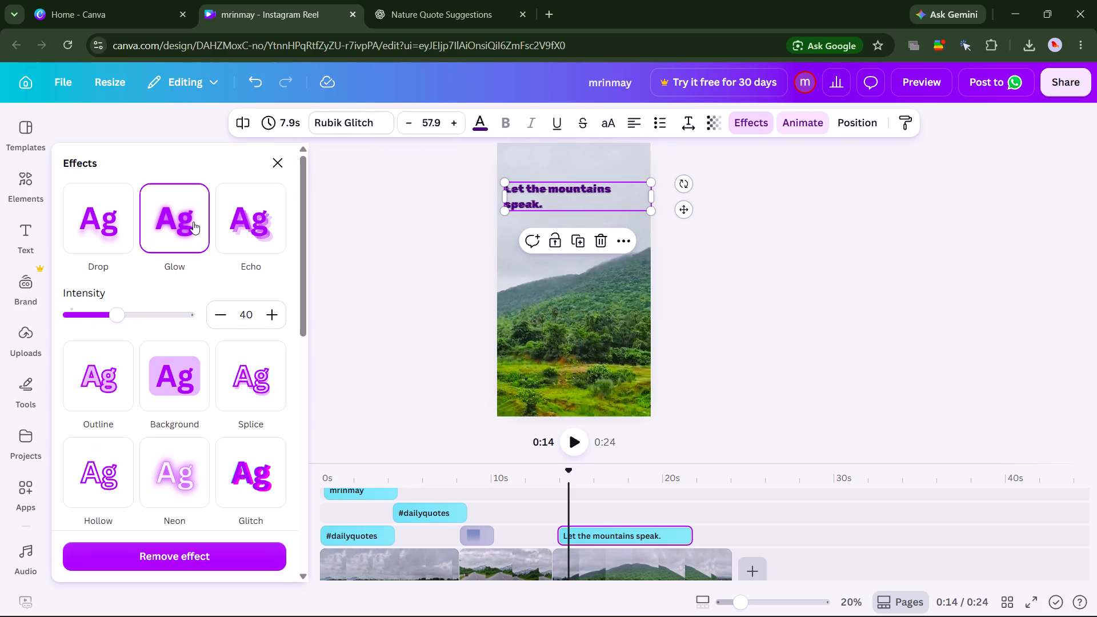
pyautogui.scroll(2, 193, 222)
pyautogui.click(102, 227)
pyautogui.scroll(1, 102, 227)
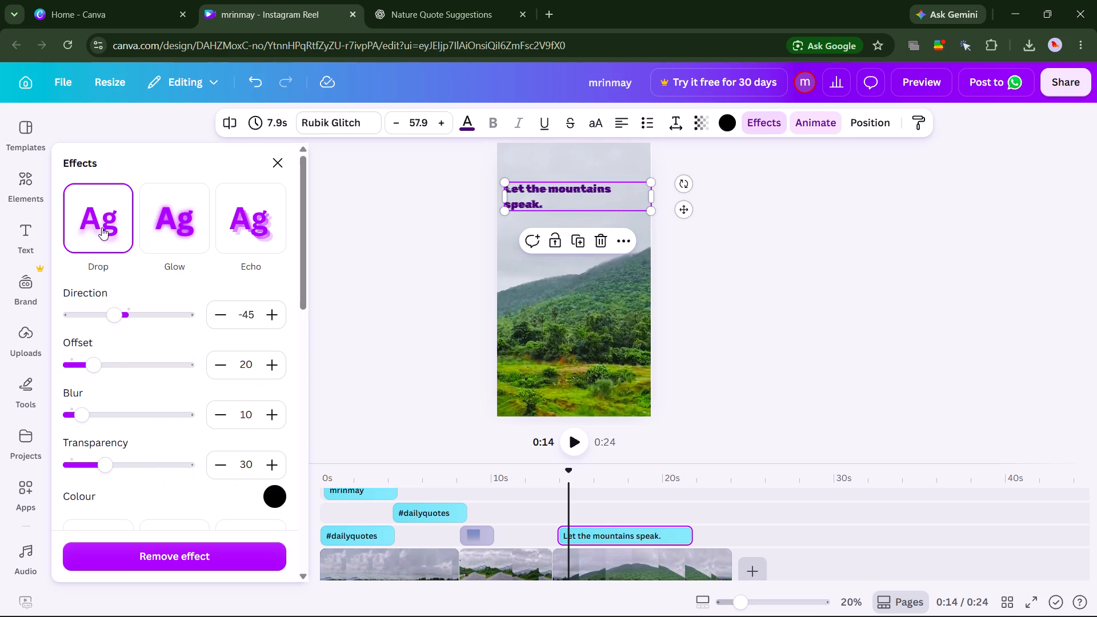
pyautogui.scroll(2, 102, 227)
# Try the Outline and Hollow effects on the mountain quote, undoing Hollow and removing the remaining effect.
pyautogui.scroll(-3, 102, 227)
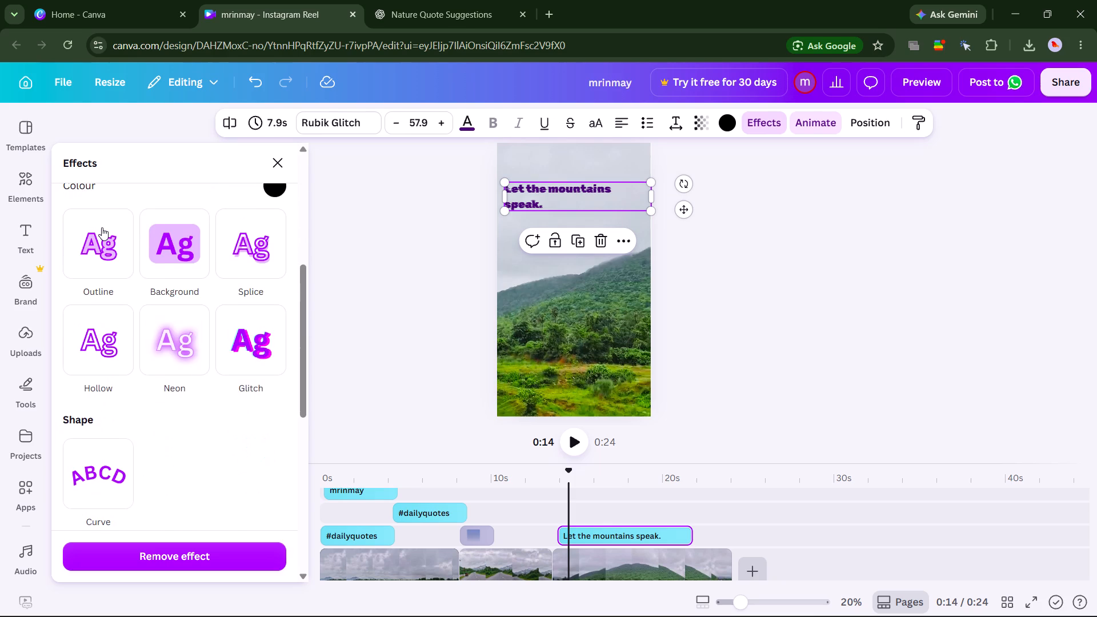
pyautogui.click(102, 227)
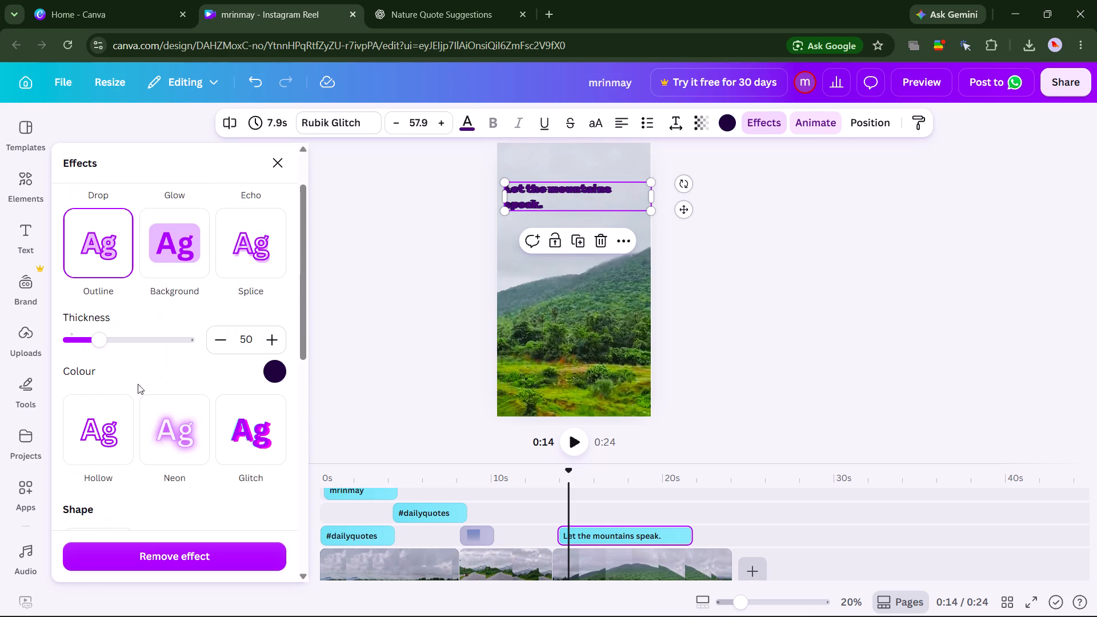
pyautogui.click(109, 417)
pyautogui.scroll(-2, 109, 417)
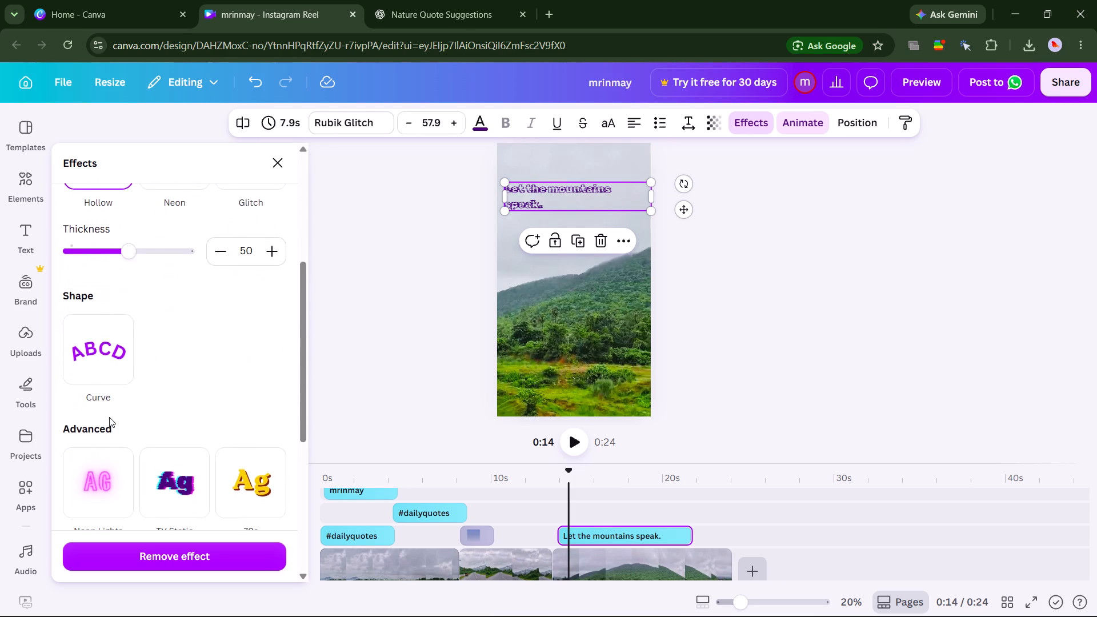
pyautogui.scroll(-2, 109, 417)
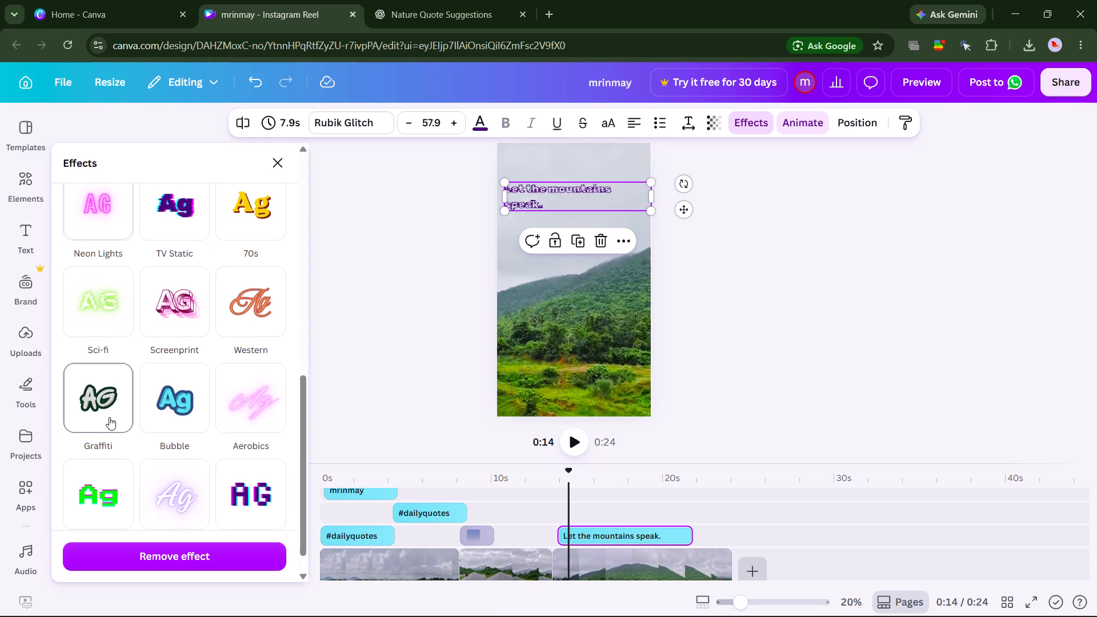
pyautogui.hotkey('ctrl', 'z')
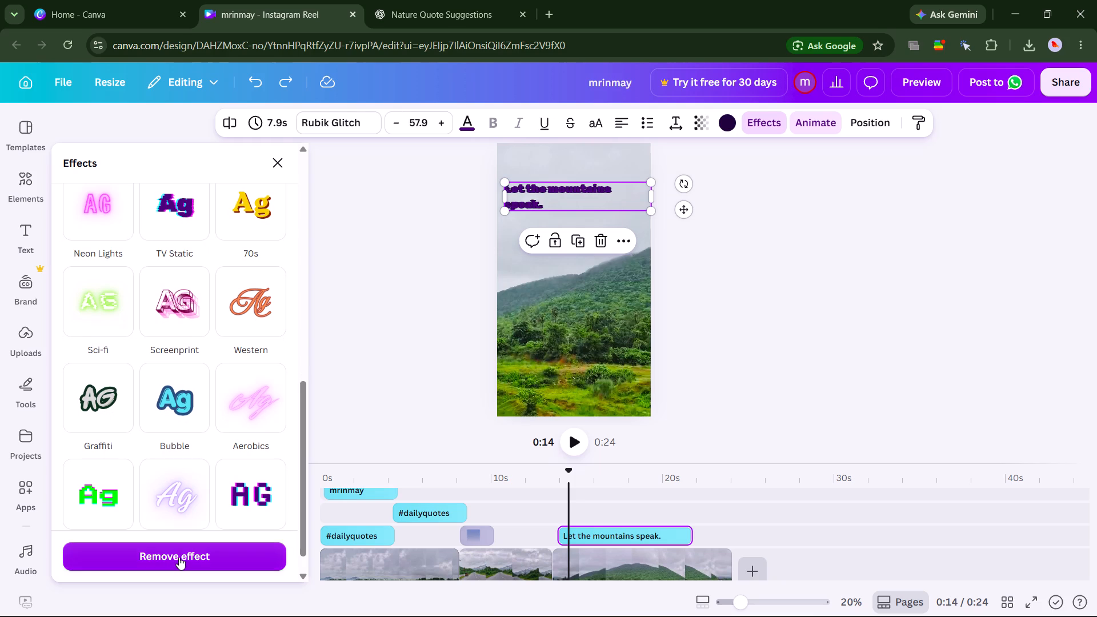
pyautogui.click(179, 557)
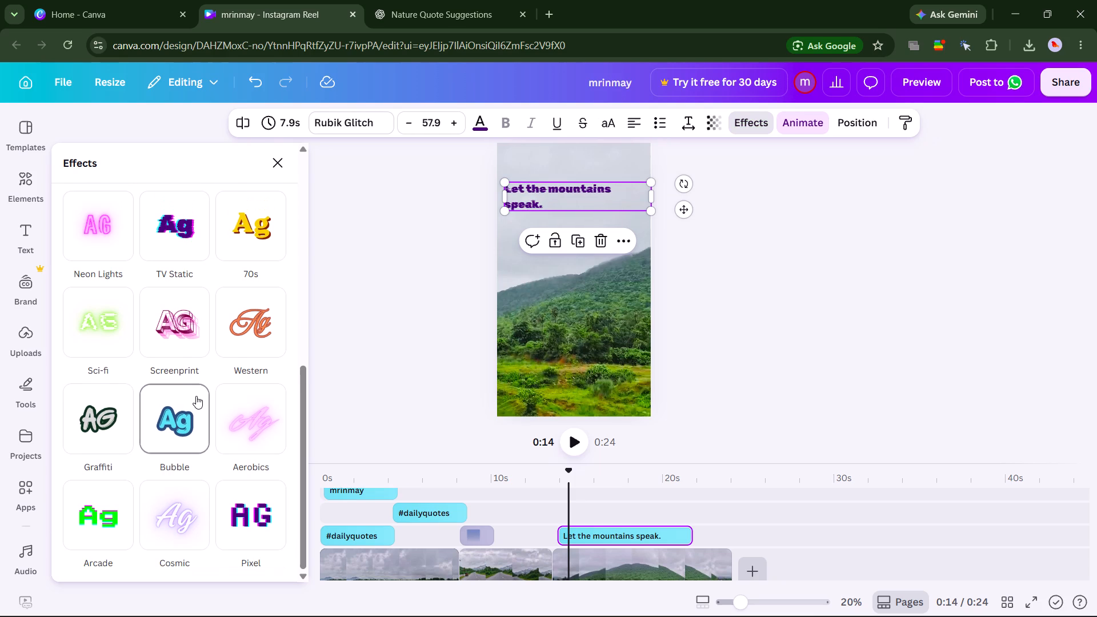
# Undo the mountain quote's recent styling back to bold Agrandir at size 58.9 with the black Echo effect at offset 11.
pyautogui.hotkey('ctrl', 'z')
pyautogui.hotkey('ctrl', 'z')
pyautogui.hotkey('ctrl', 'z')
pyautogui.hotkey('ctrl', 'z')
pyautogui.hotkey('ctrl', 'z')
pyautogui.hotkey('ctrl', 'z')
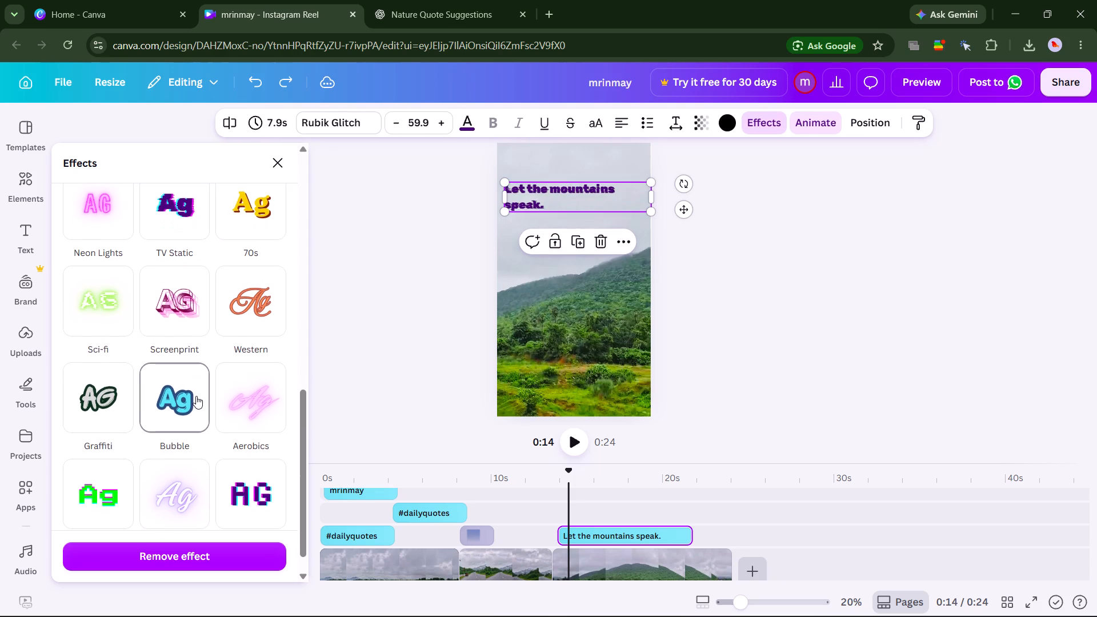
pyautogui.hotkey('ctrl', 'z')
pyautogui.hotkey('ctrl', 'z')
pyautogui.hotkey('ctrl', 'z')
pyautogui.hotkey('ctrl', 'z')
pyautogui.hotkey('ctrl', 'z')
pyautogui.hotkey('ctrl', 'z')
pyautogui.hotkey('ctrl', 'z')
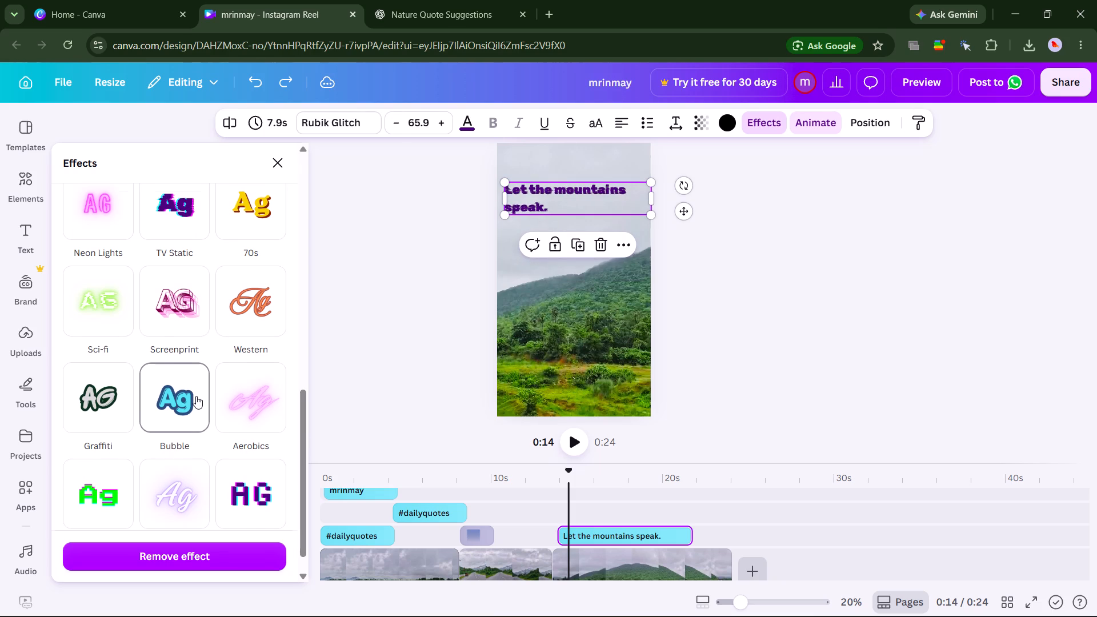
pyautogui.hotkey('ctrl', 'z')
pyautogui.hotkey('ctrl', 'z')
pyautogui.hotkey('ctrl', 'z')
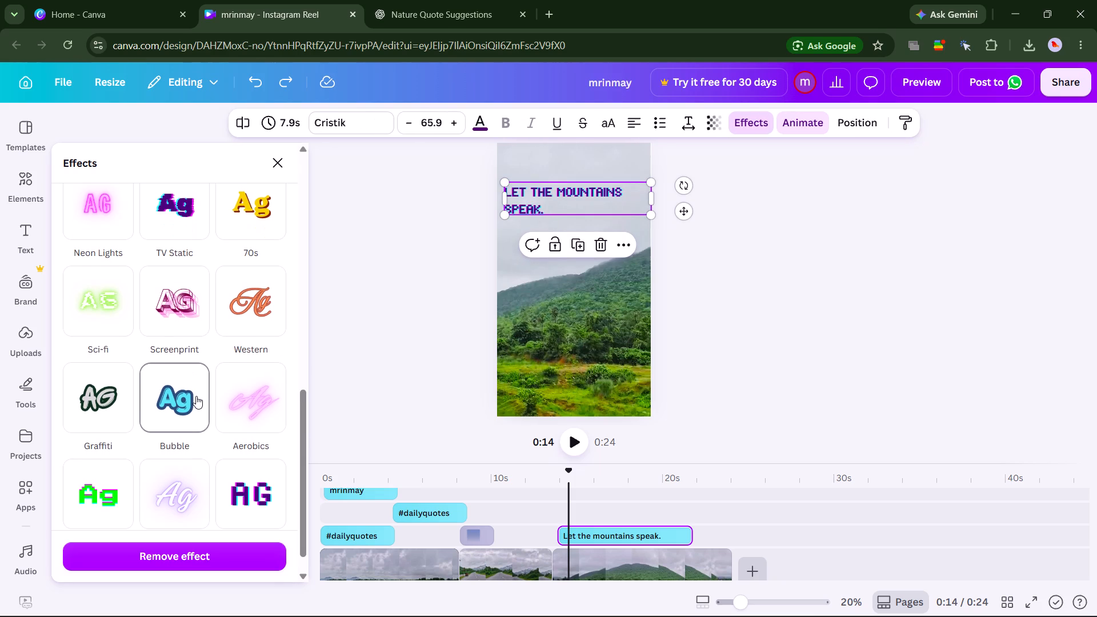
pyautogui.hotkey('ctrl', 'z')
pyautogui.hotkey('ctrl', 'z')
pyautogui.hotkey('ctrl', 'z')
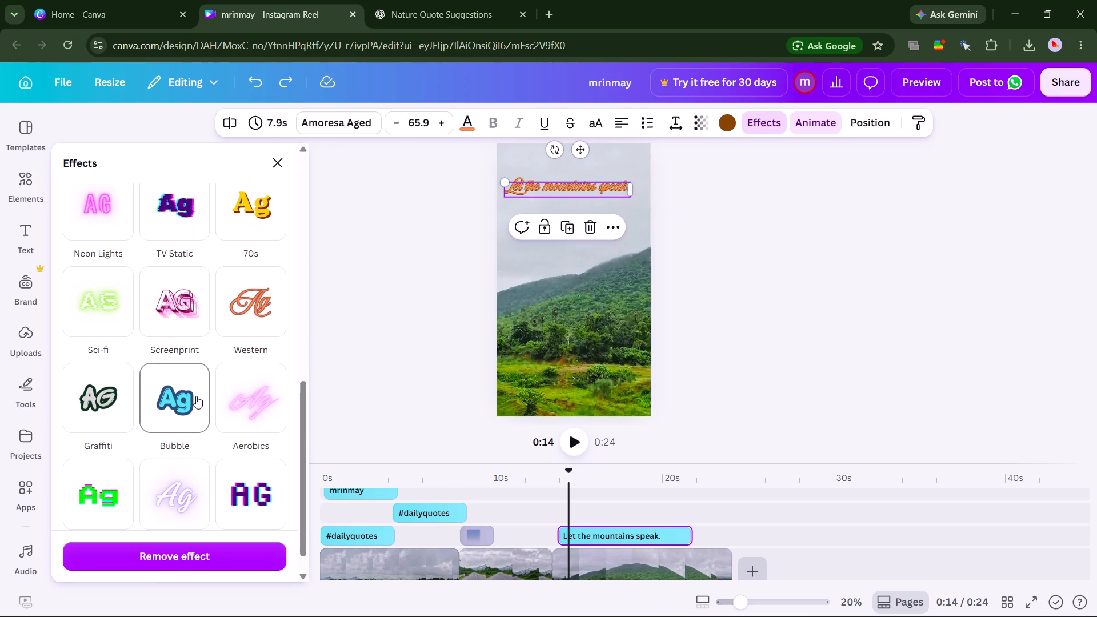
pyautogui.hotkey('ctrl', 'z')
pyautogui.hotkey('ctrl', 'z')
pyautogui.hotkey('ctrl', 'z')
pyautogui.hotkey('ctrl', 'z')
pyautogui.hotkey('ctrl', 'z')
pyautogui.hotkey('ctrl', 'z')
pyautogui.hotkey('ctrl', 'z')
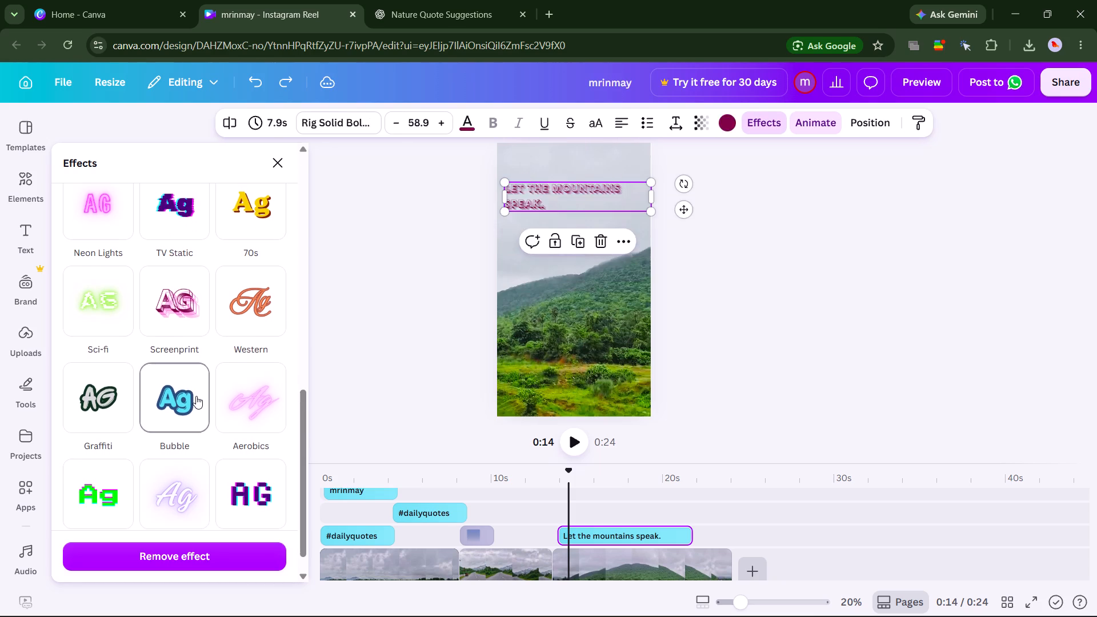
pyautogui.hotkey('ctrl', 'z')
pyautogui.hotkey('ctrl', 'z')
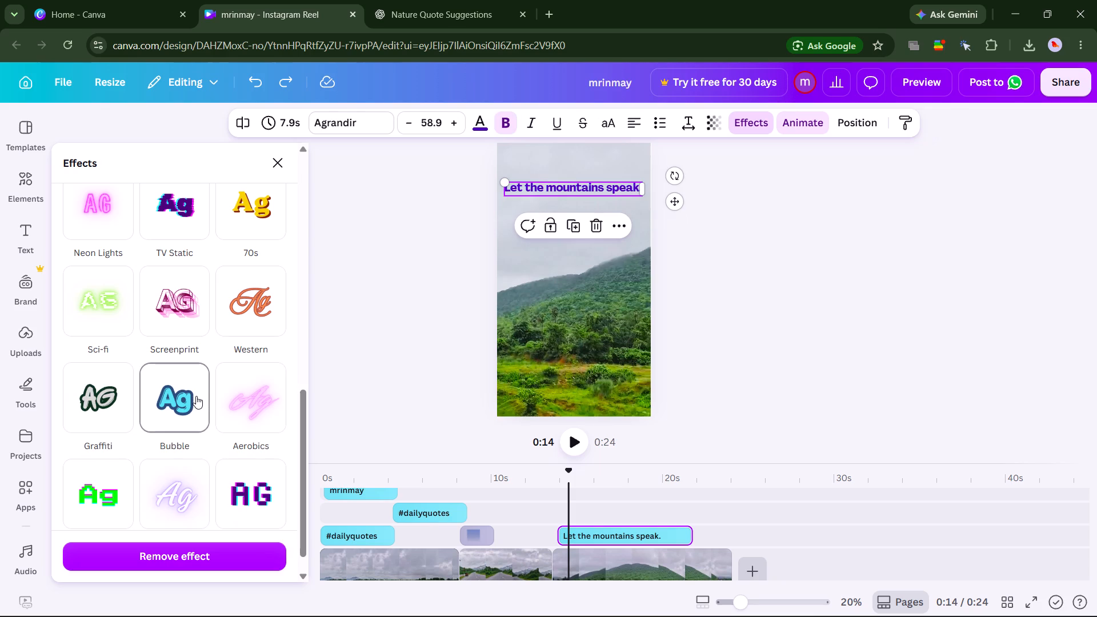
pyautogui.hotkey('ctrl', 'z')
pyautogui.hotkey('ctrl', 'z')
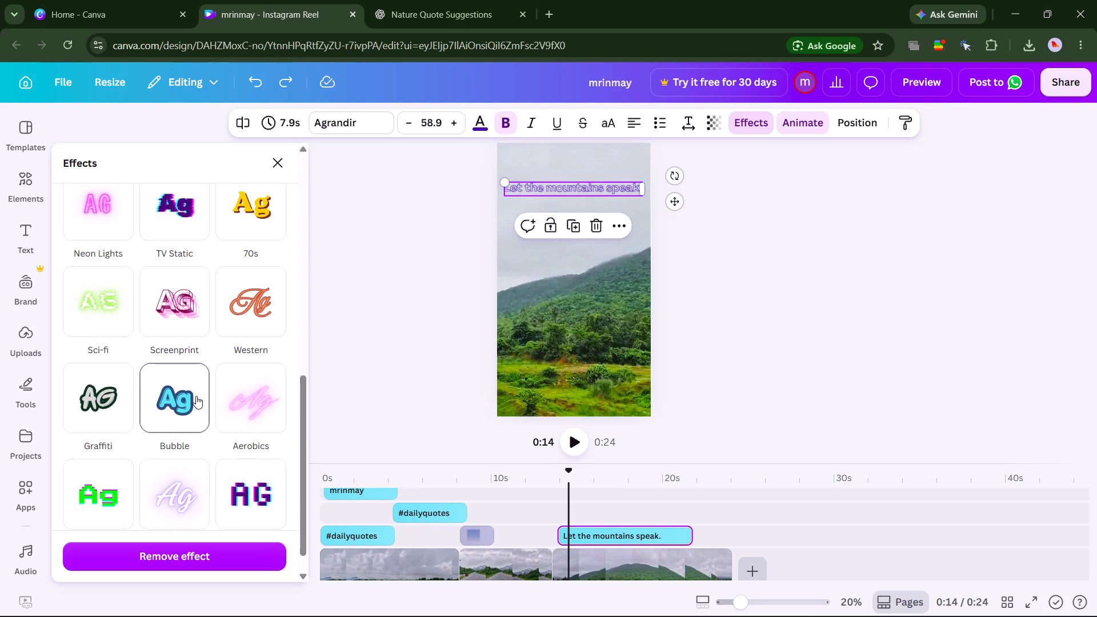
pyautogui.hotkey('ctrl', 'z')
pyautogui.hotkey('ctrl', 'z')
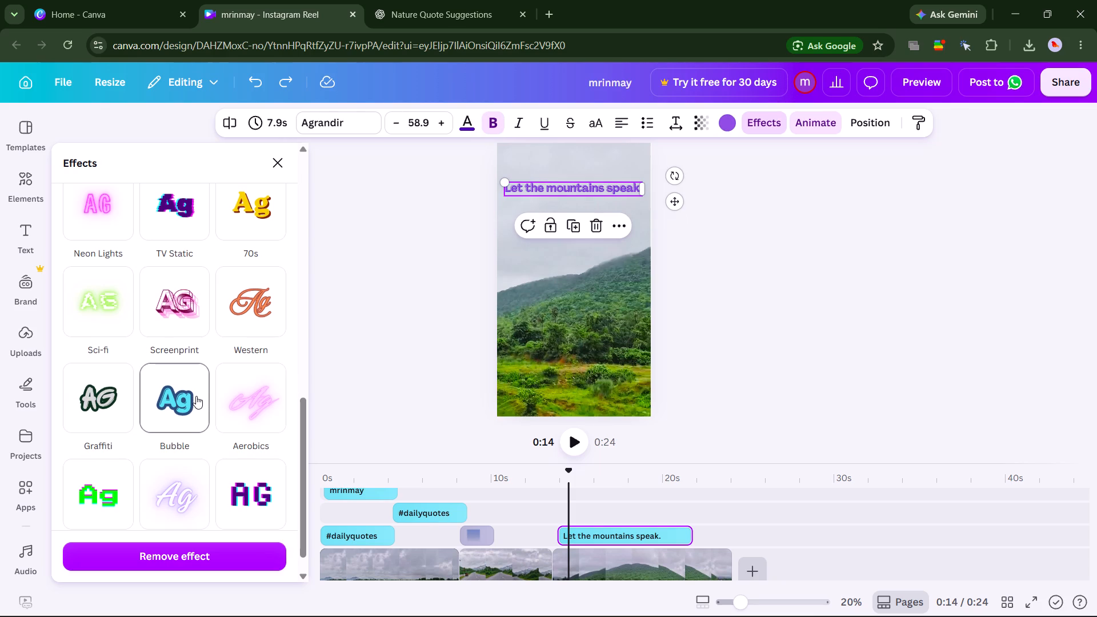
pyautogui.hotkey('ctrl', 'z')
pyautogui.hotkey('ctrl', 'z')
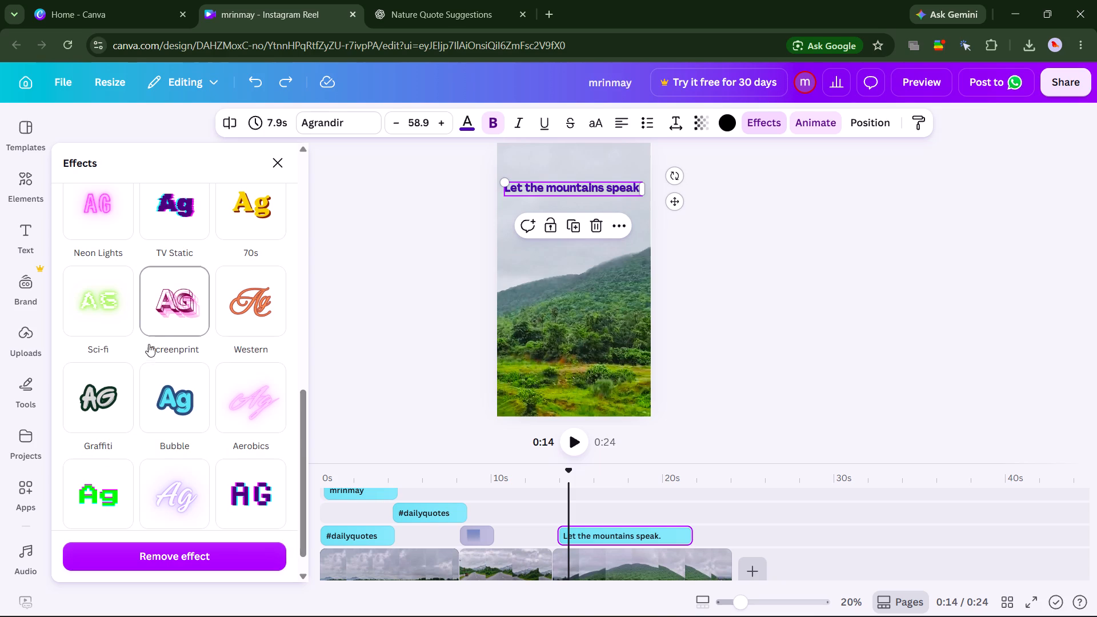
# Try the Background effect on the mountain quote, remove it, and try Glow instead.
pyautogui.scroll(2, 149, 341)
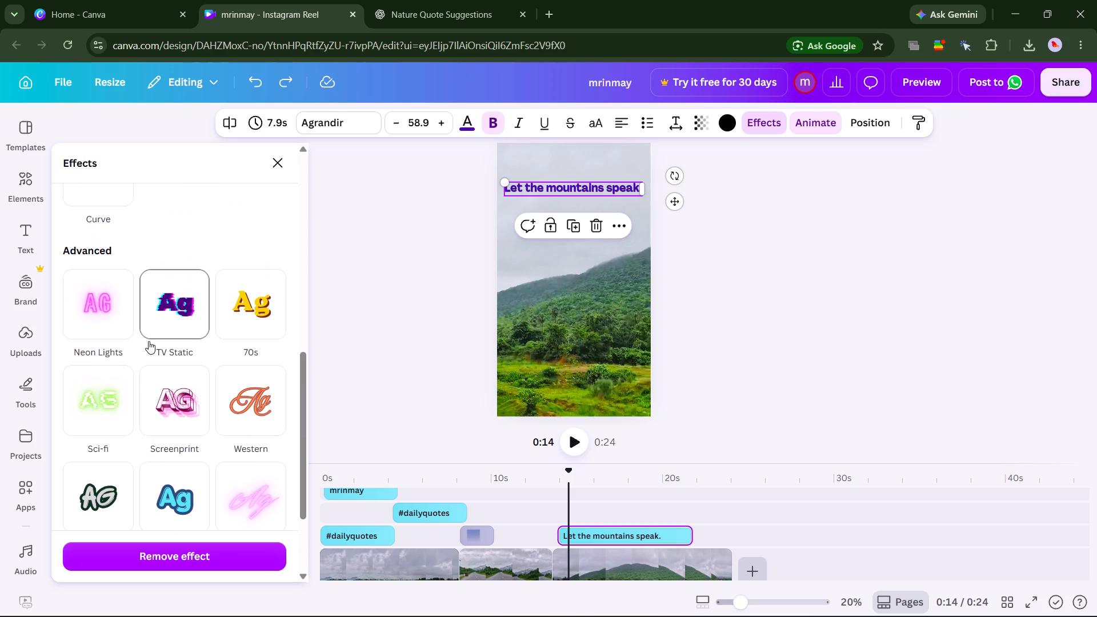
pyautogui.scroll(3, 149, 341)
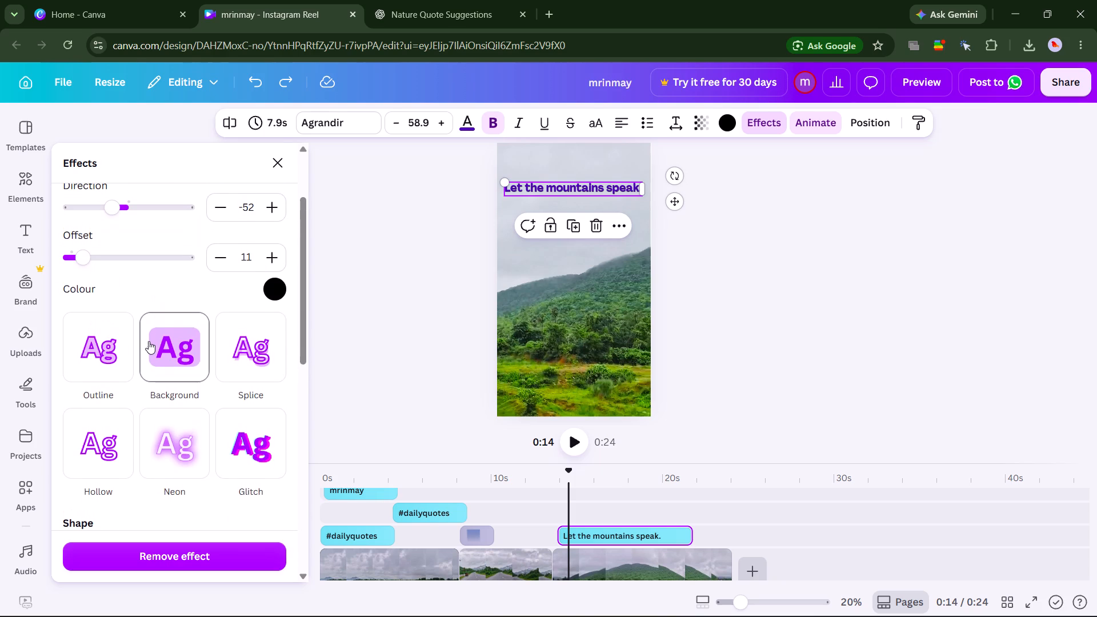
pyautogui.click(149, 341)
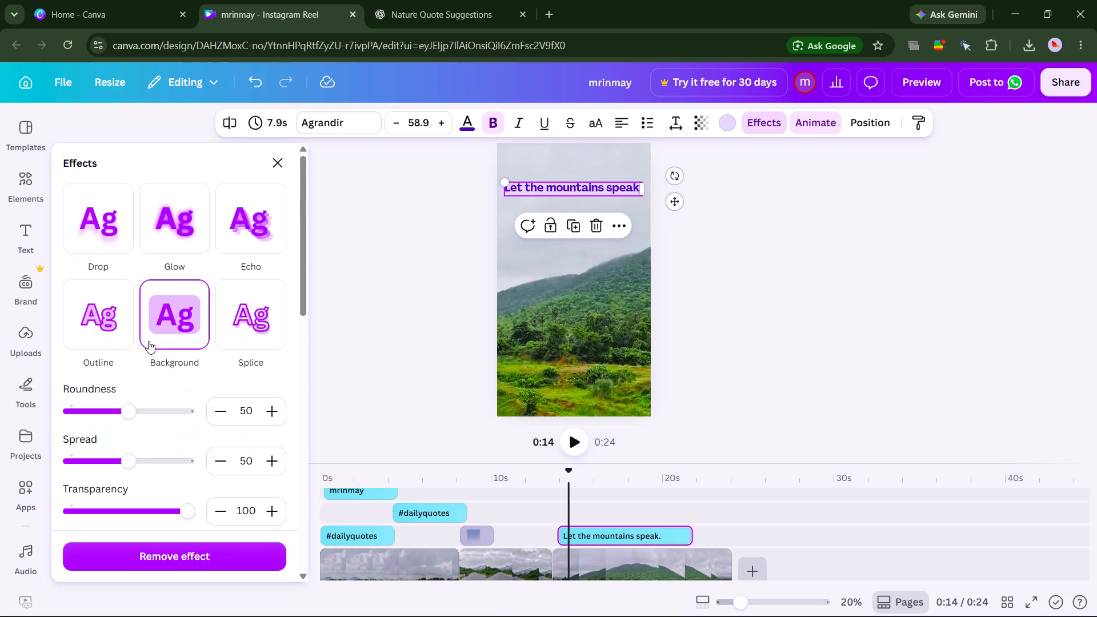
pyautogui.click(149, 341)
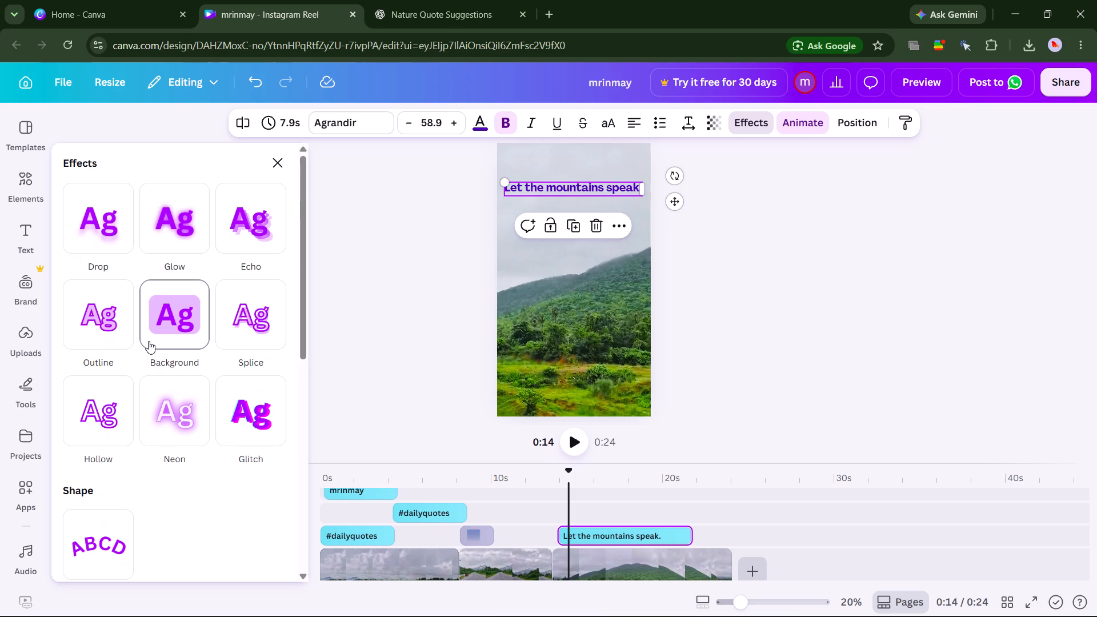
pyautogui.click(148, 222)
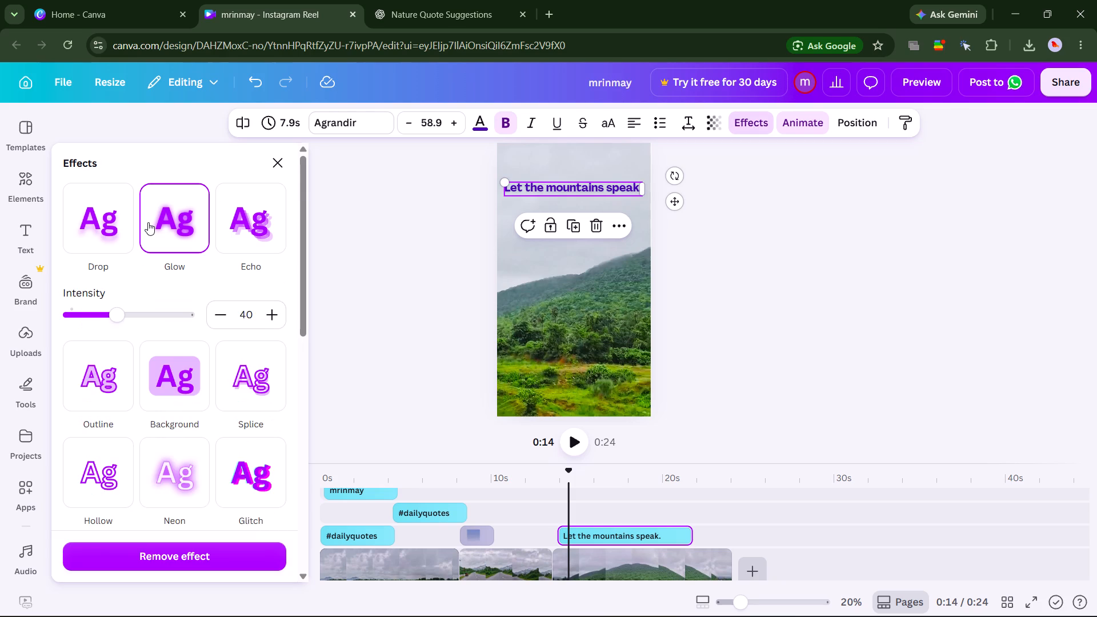
# Apply the Drop effect to the mountain quote with offset 30, blur 21 and transparency 5.
pyautogui.click(121, 233)
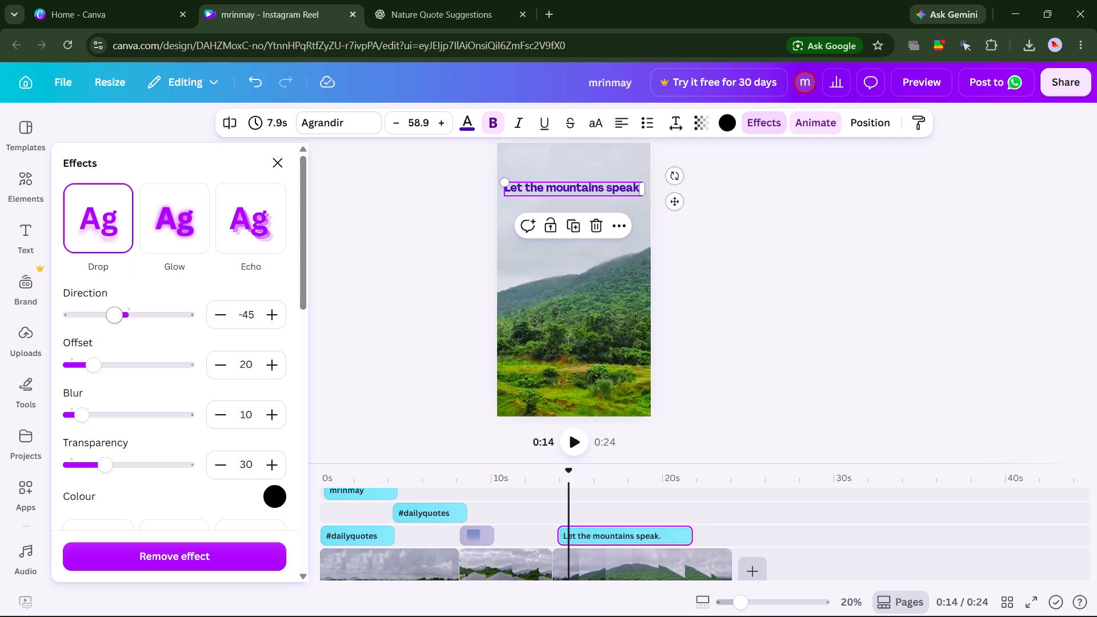
pyautogui.moveTo(96, 358); pyautogui.dragTo(105, 358)
pyautogui.moveTo(83, 422); pyautogui.dragTo(94, 422)
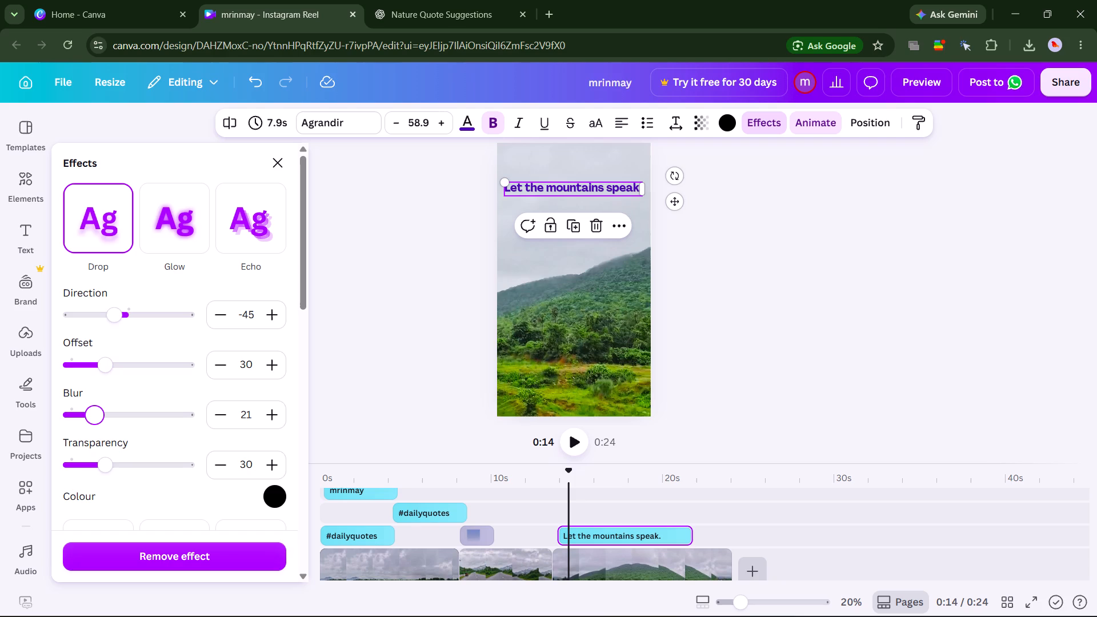
pyautogui.moveTo(112, 465); pyautogui.dragTo(187, 466)
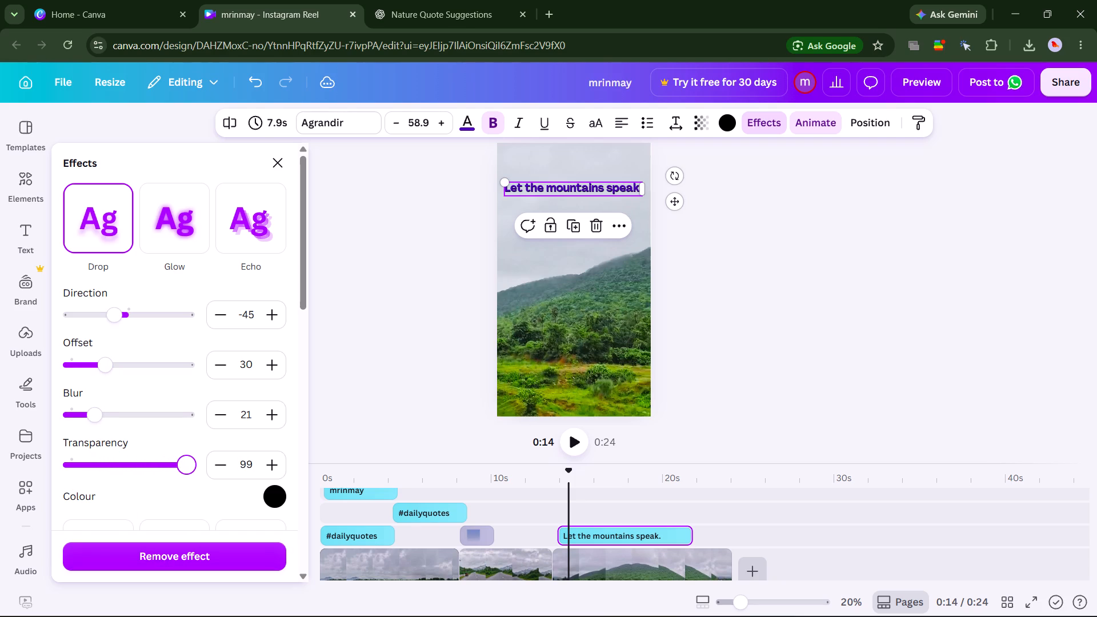
pyautogui.moveTo(187, 466); pyautogui.dragTo(93, 437)
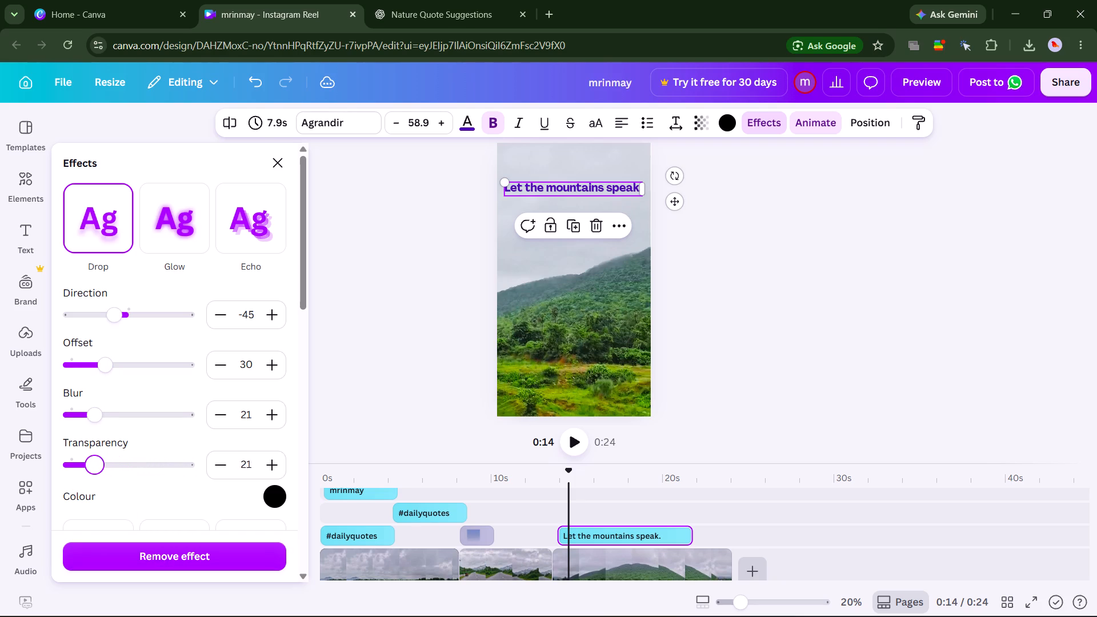
pyautogui.moveTo(93, 437); pyautogui.dragTo(51, 457)
pyautogui.moveTo(51, 457); pyautogui.dragTo(71, 463)
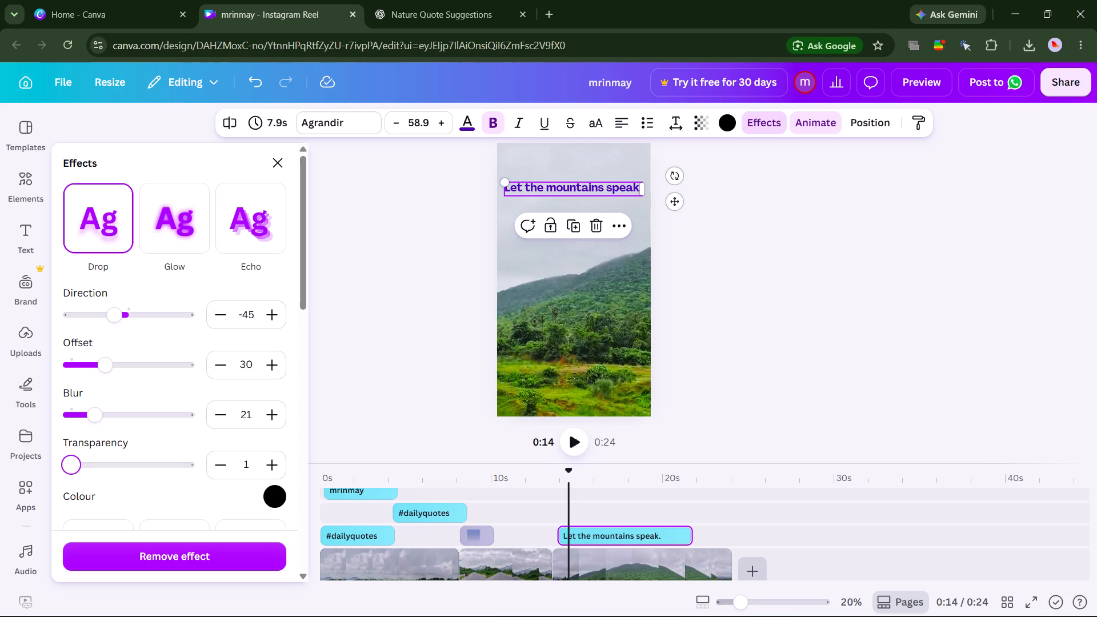
pyautogui.moveTo(71, 463); pyautogui.dragTo(74, 464)
pyautogui.scroll(1, 163, 436)
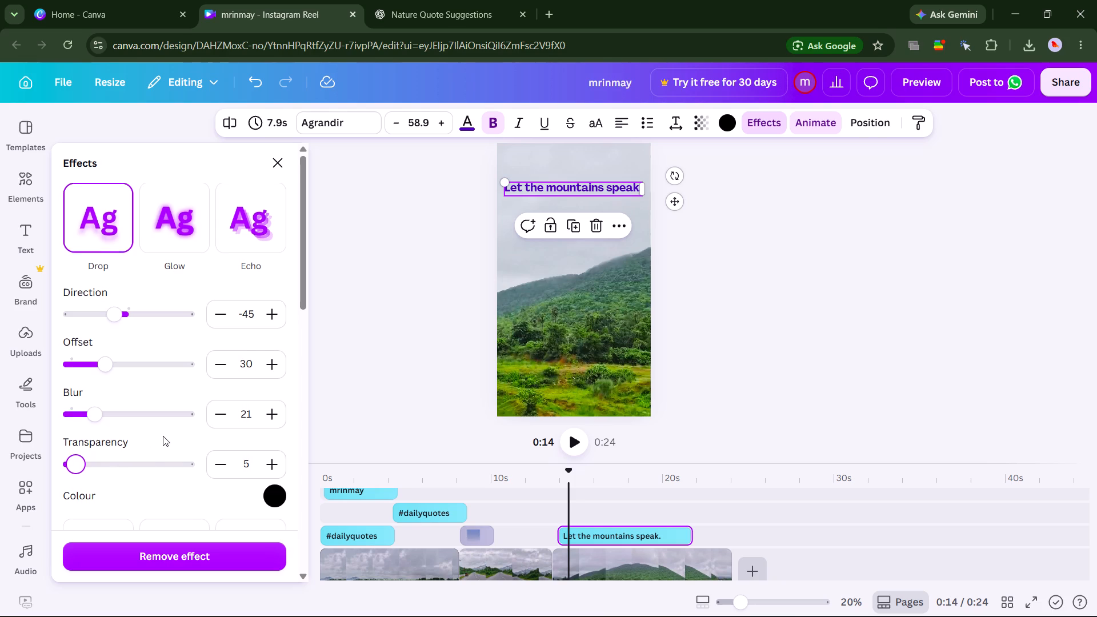
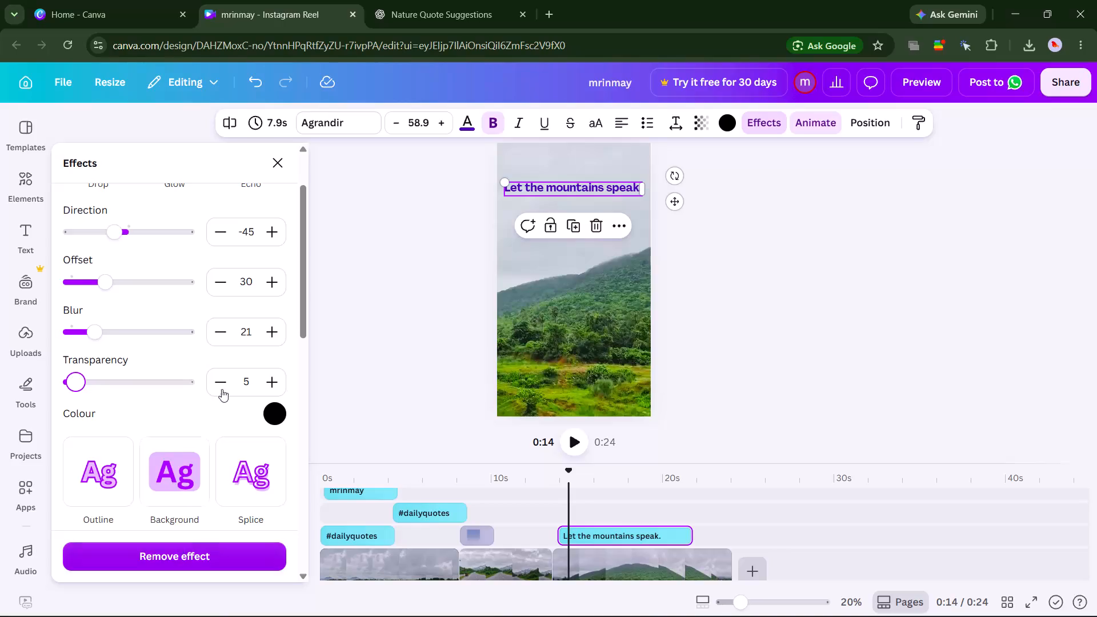
# Apply the Typewriter animation to the mountain quote, set for both enter and exit.
pyautogui.click(280, 159)
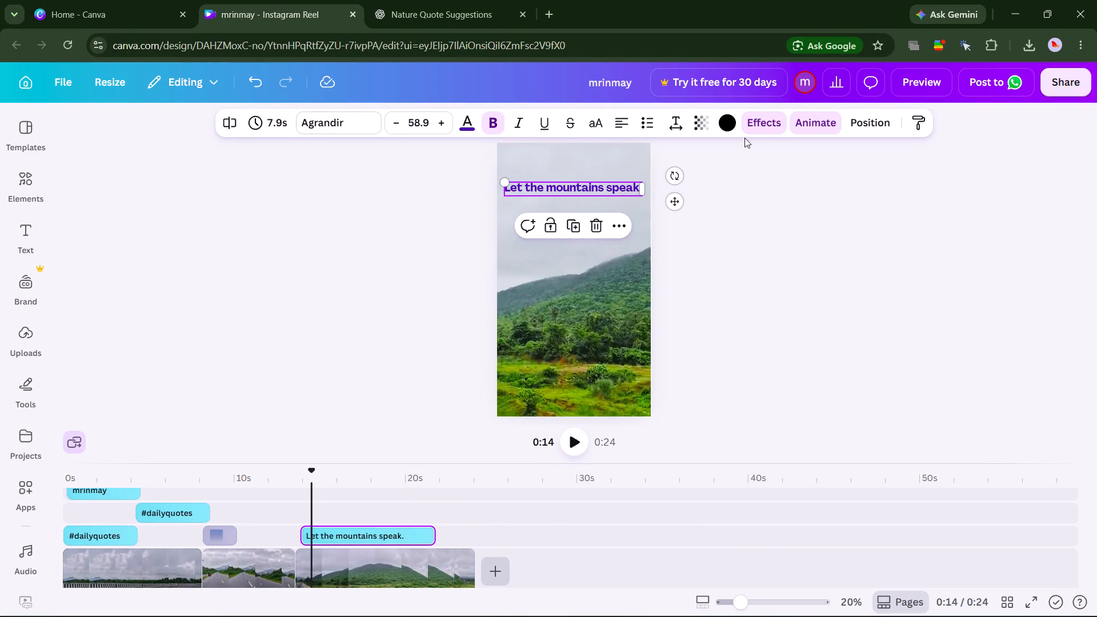
pyautogui.click(821, 123)
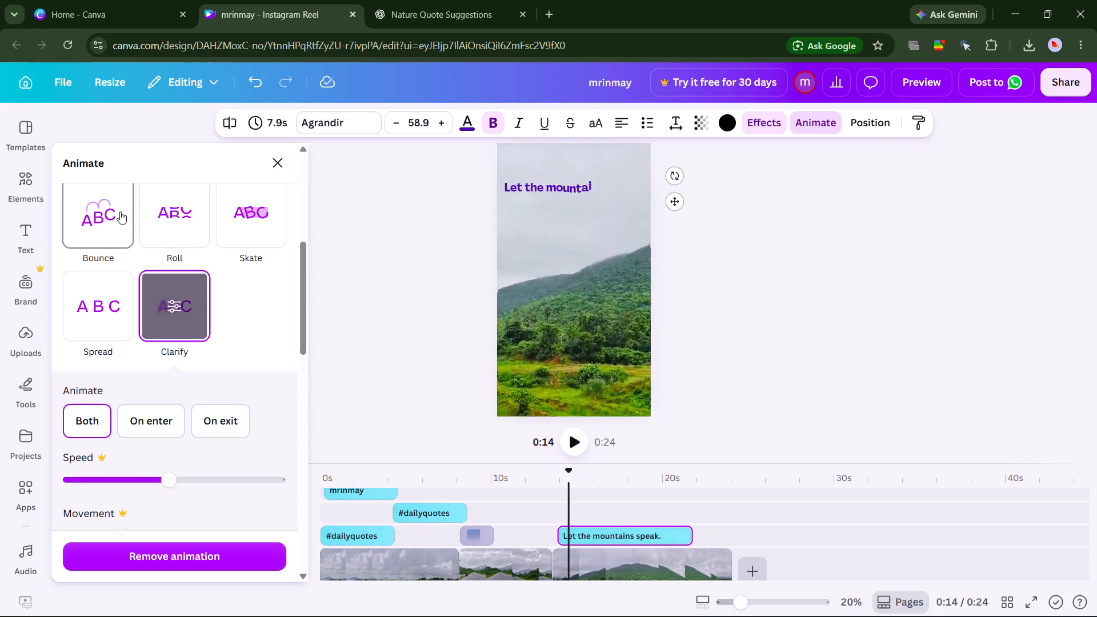
pyautogui.scroll(1, 120, 211)
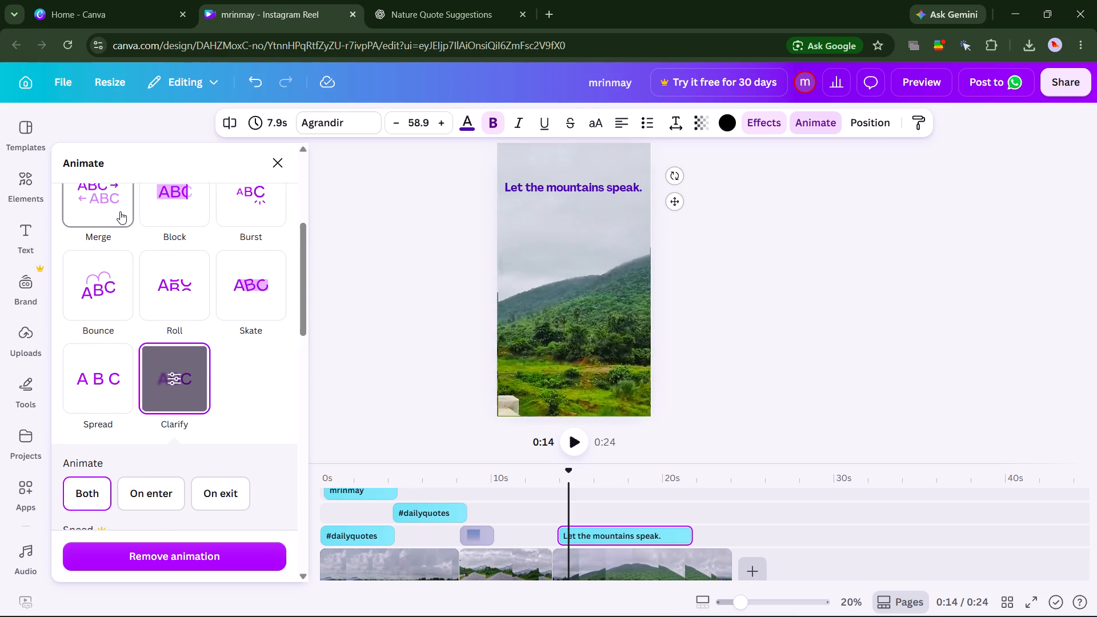
pyautogui.scroll(1, 120, 211)
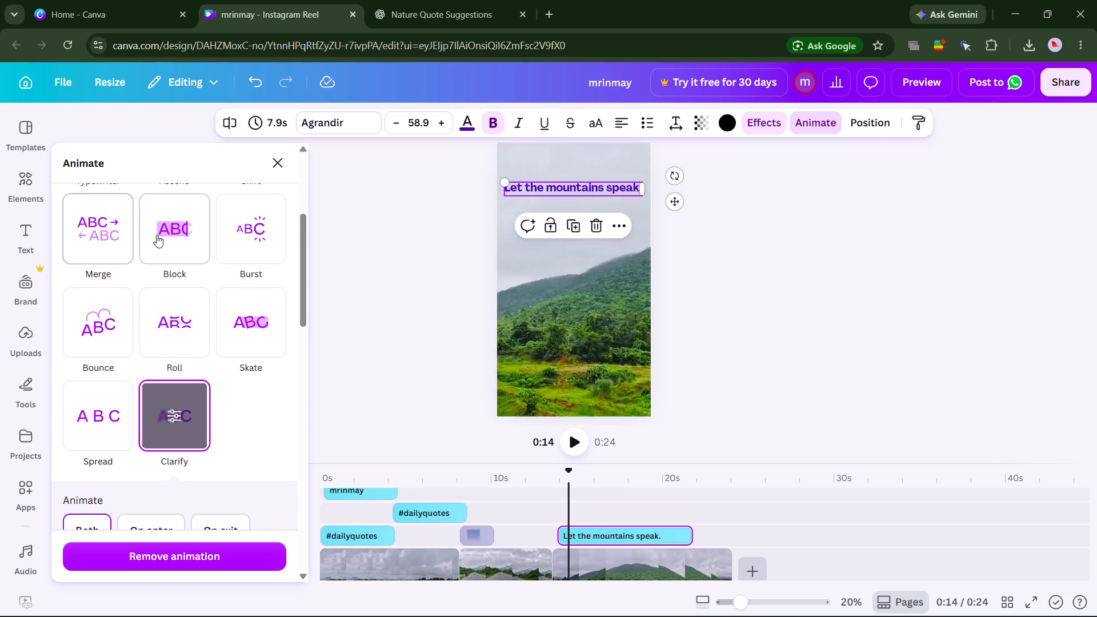
pyautogui.scroll(1, 157, 235)
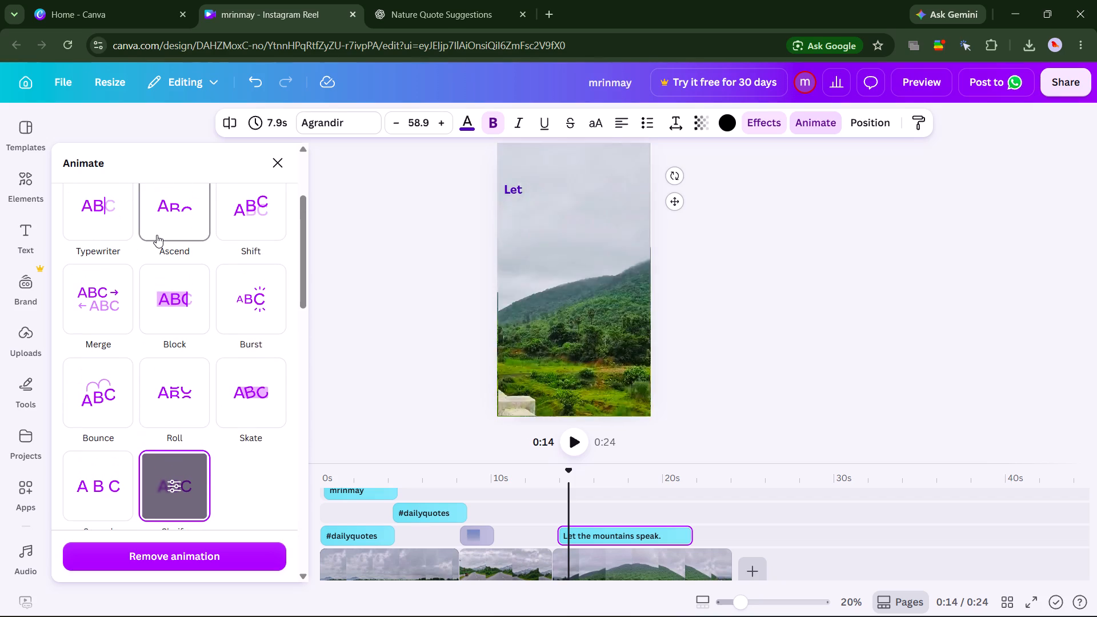
pyautogui.click(93, 206)
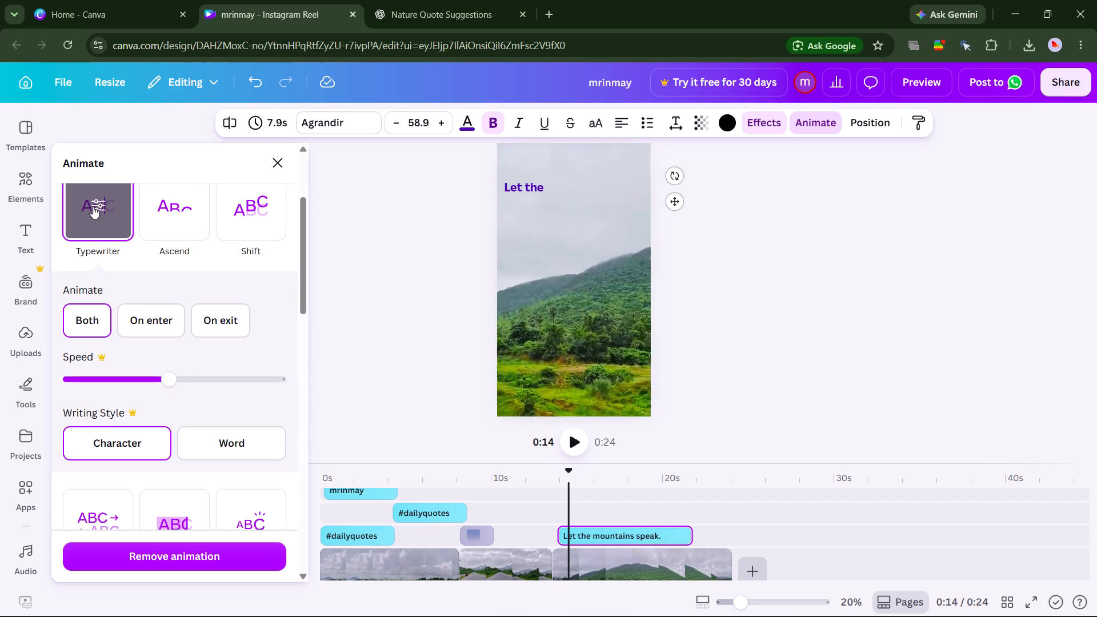
pyautogui.scroll(2, 174, 303)
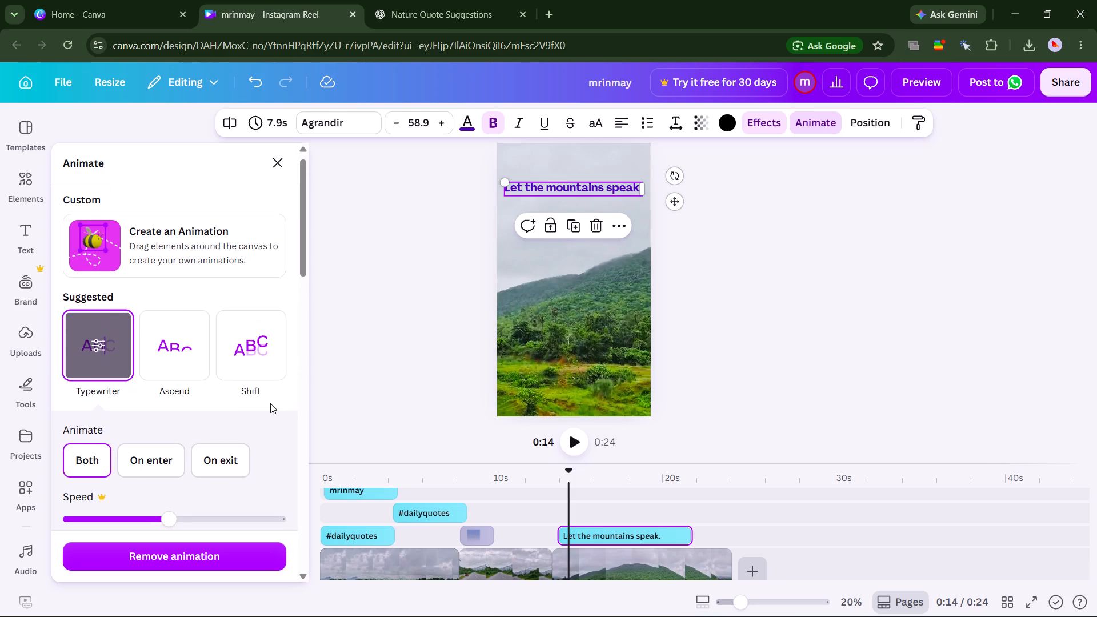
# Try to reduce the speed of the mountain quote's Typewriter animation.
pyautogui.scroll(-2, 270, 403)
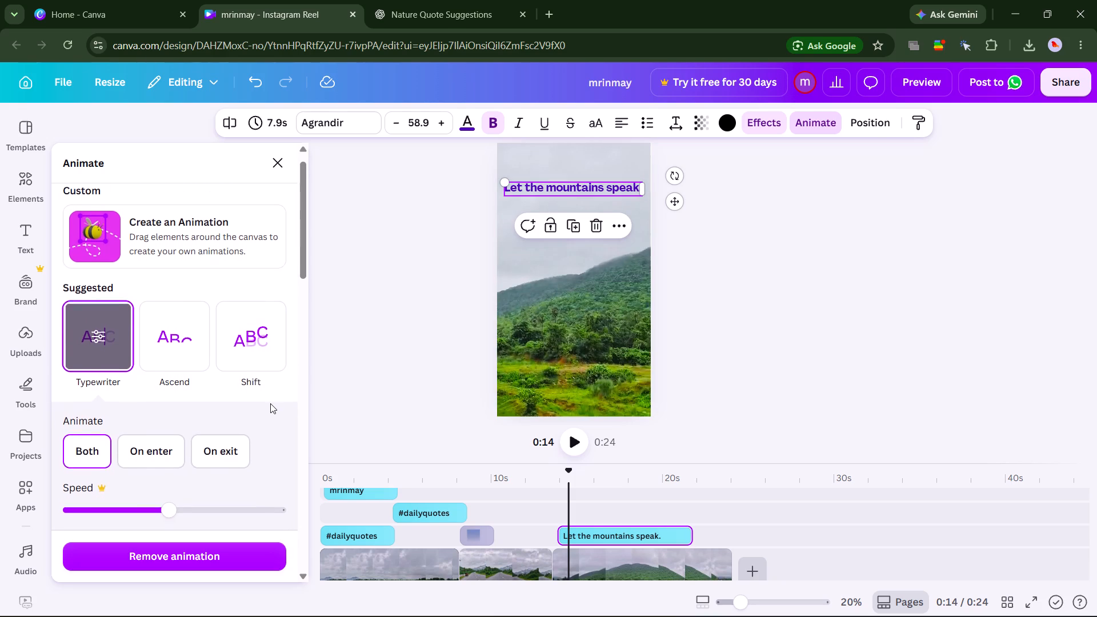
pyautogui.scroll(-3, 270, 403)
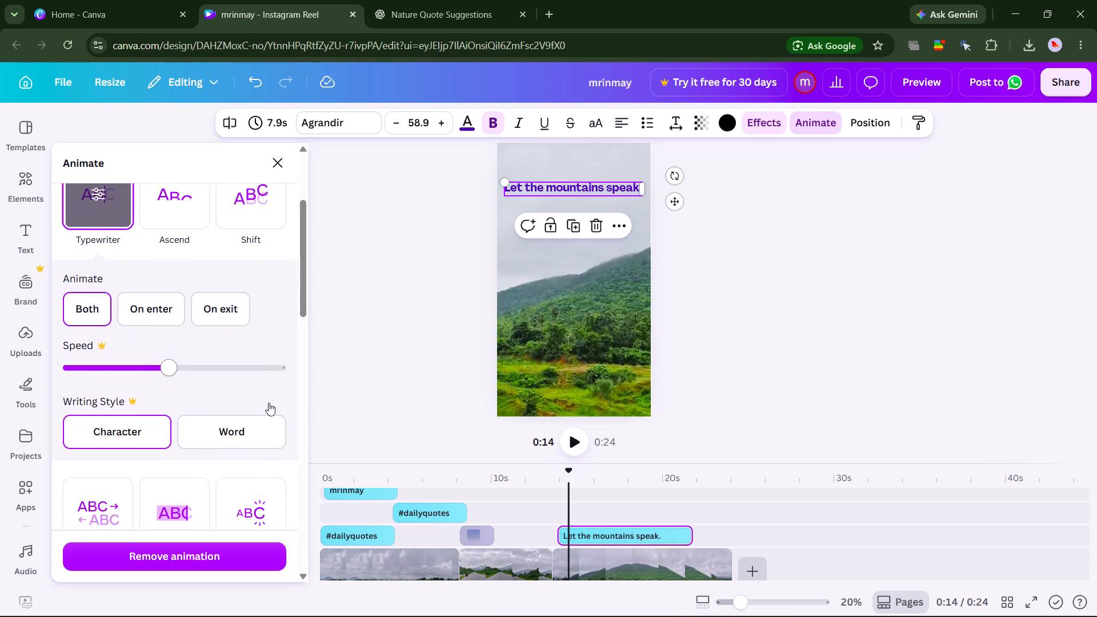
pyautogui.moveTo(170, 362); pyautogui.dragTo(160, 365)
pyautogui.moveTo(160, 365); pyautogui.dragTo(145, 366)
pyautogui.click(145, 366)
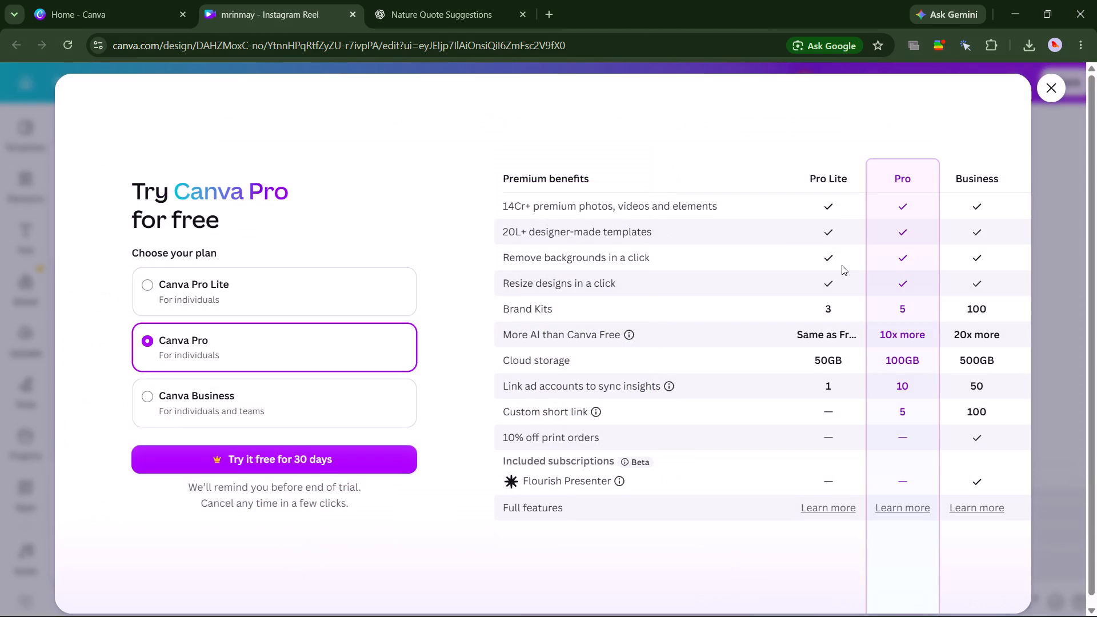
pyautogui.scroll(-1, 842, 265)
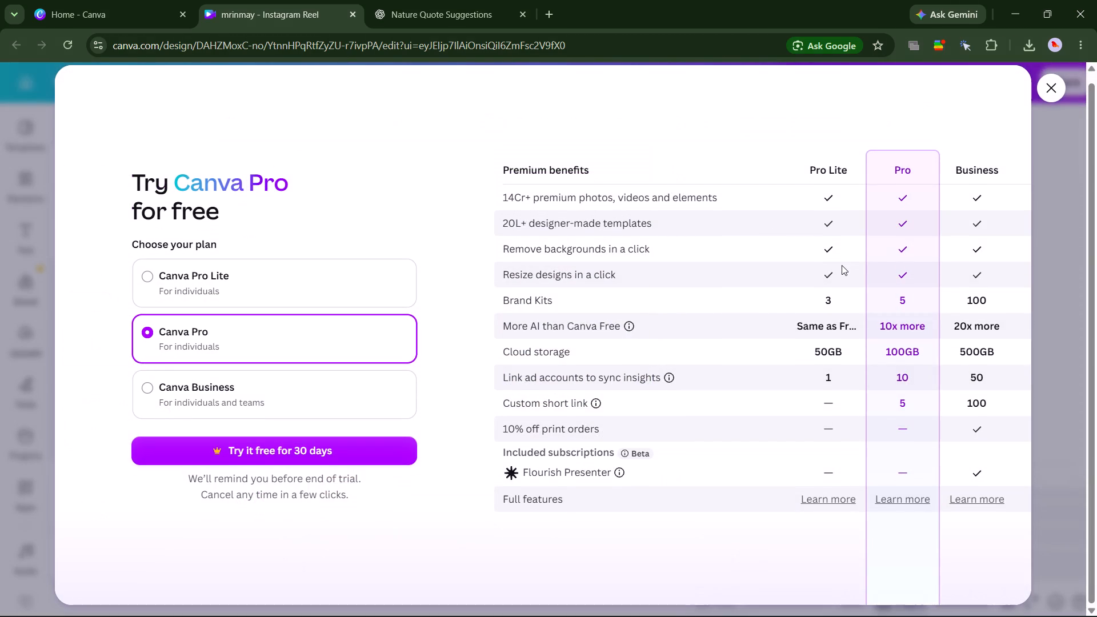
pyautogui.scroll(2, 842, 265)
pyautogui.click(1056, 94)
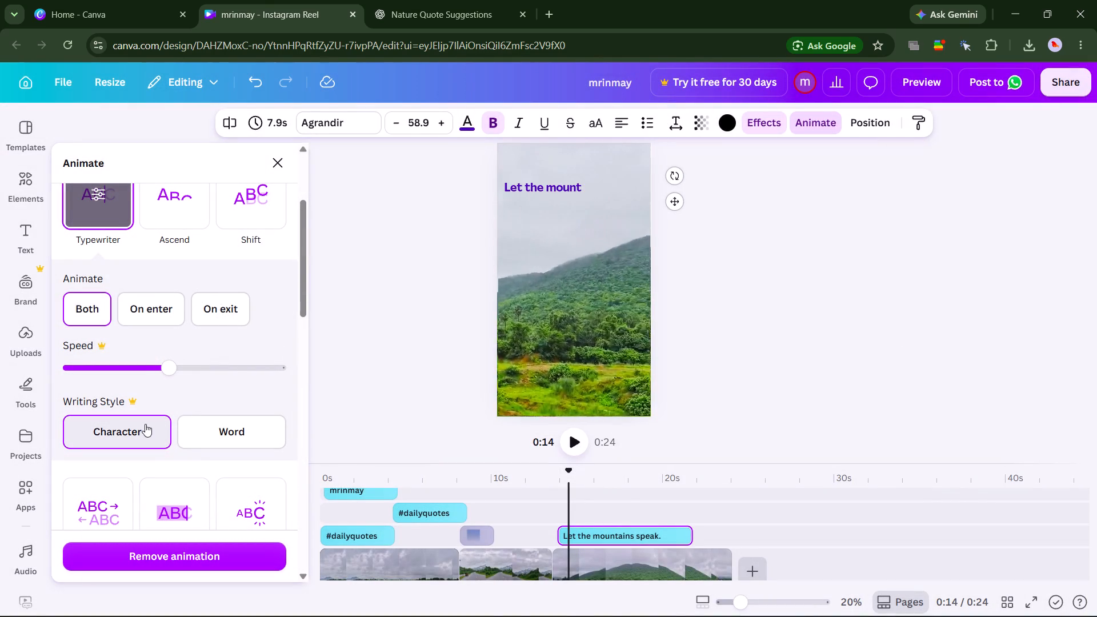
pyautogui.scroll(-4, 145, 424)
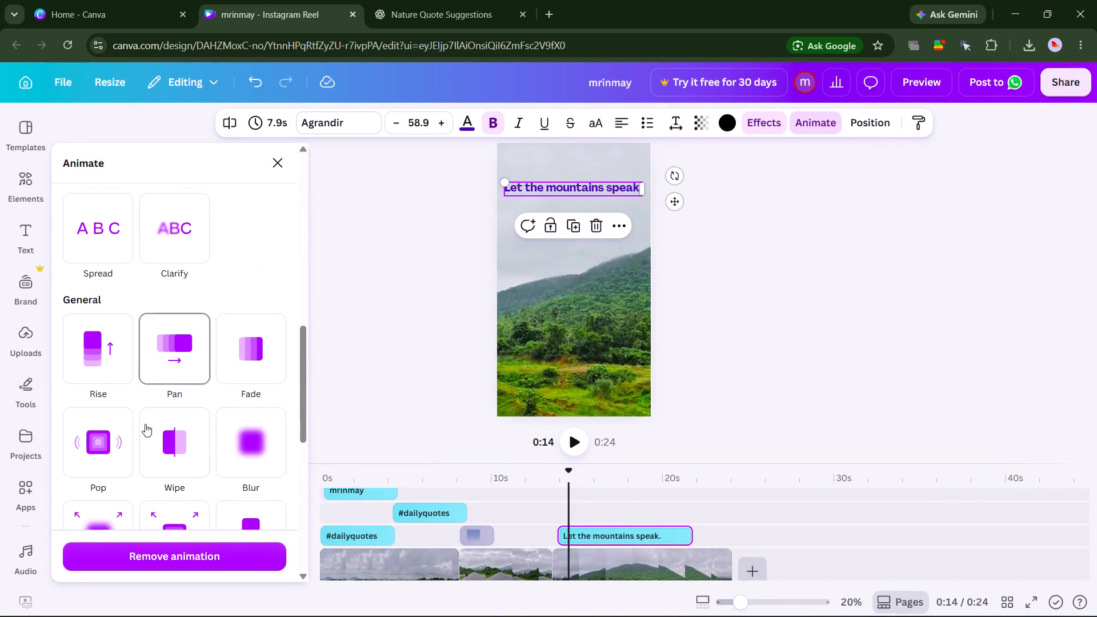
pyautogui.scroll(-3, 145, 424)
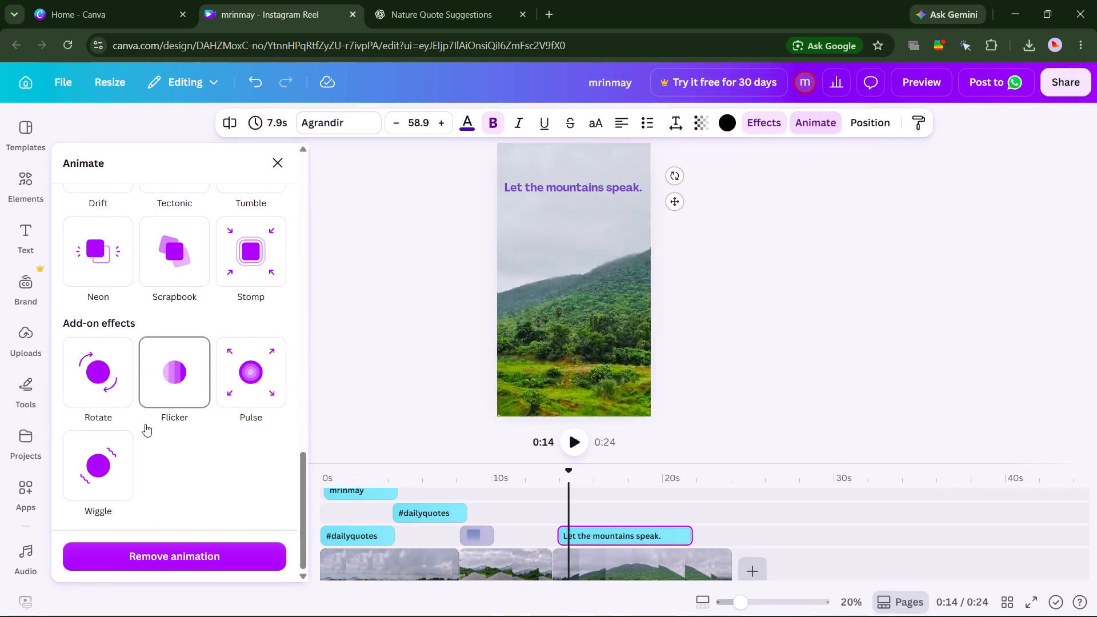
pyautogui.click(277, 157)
# Copy the small italic "builds where focus…" tagline from the first clip.
pyautogui.scroll(1, 438, 323)
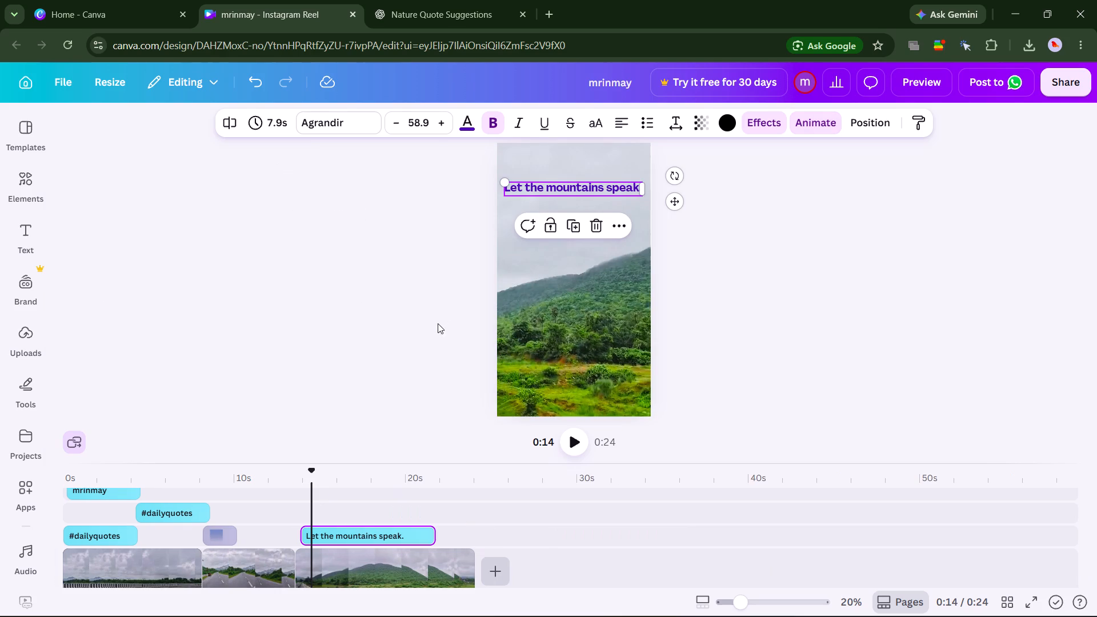
pyautogui.scroll(-1, 438, 323)
pyautogui.scroll(1, 250, 524)
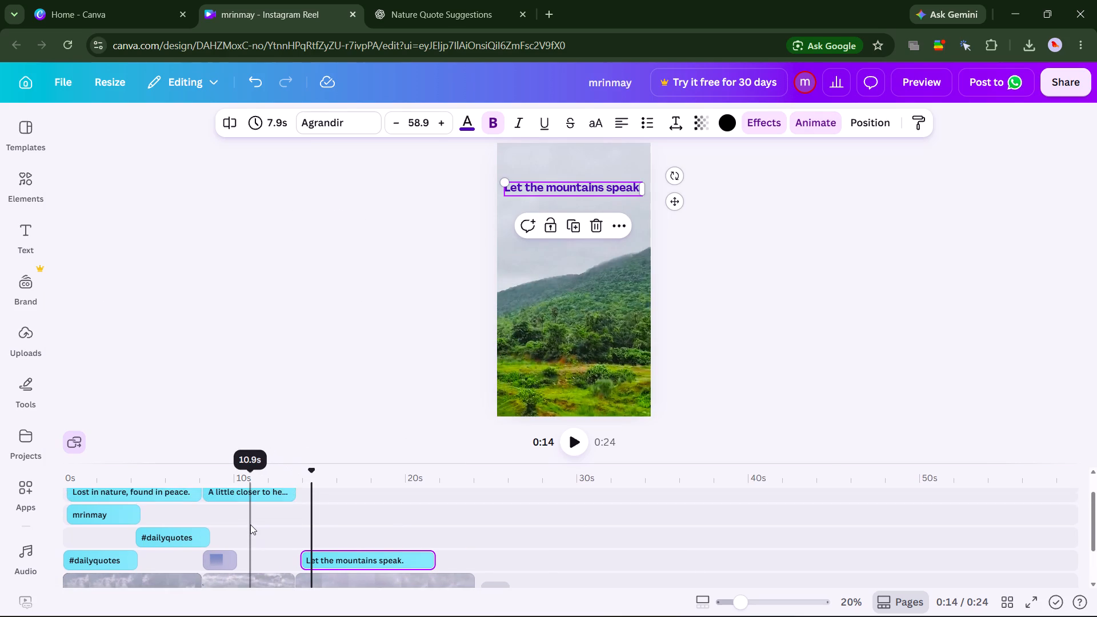
pyautogui.scroll(2, 250, 524)
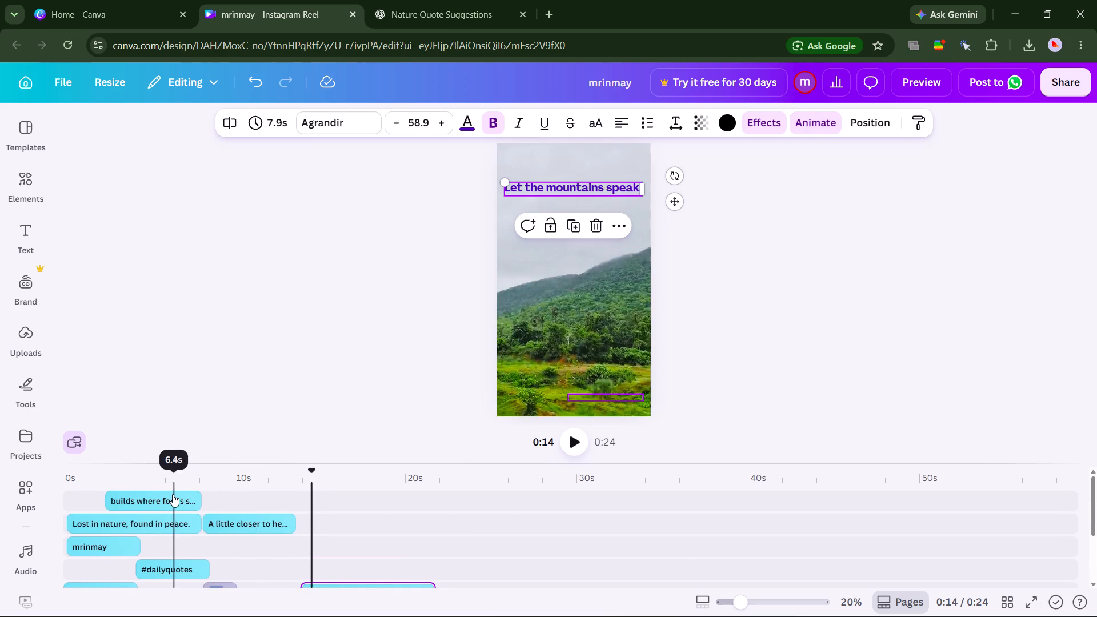
pyautogui.click(173, 494)
pyautogui.hotkey('ctrl', 'c')
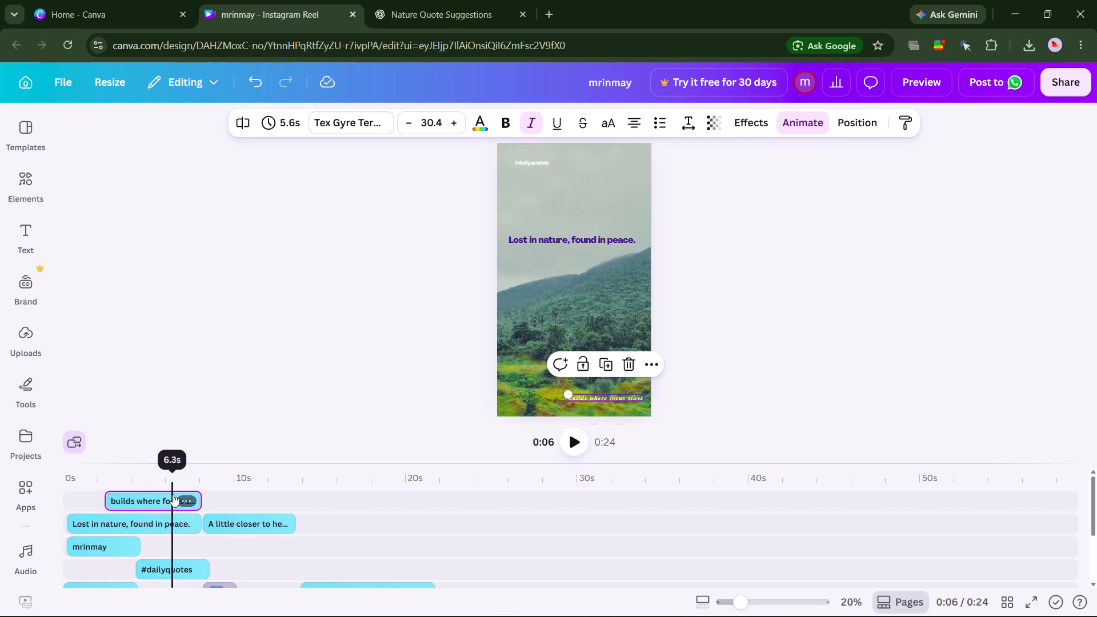
# Move the mountain quote's timeline bar up one track, beginning at the start of the green hill clip.
pyautogui.scroll(-3, 365, 558)
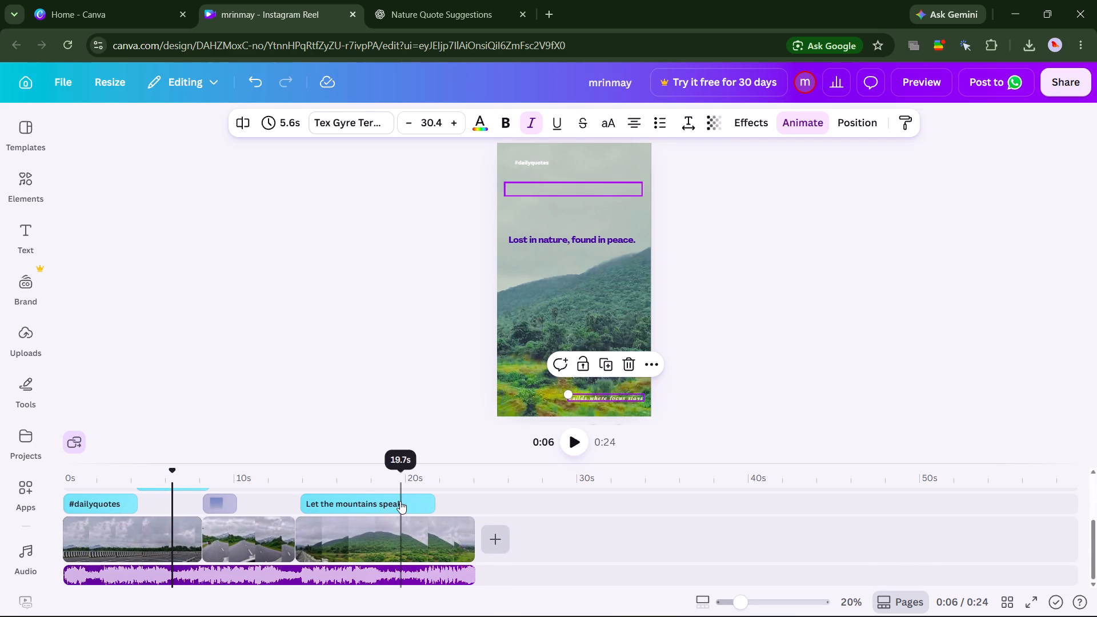
pyautogui.click(374, 502)
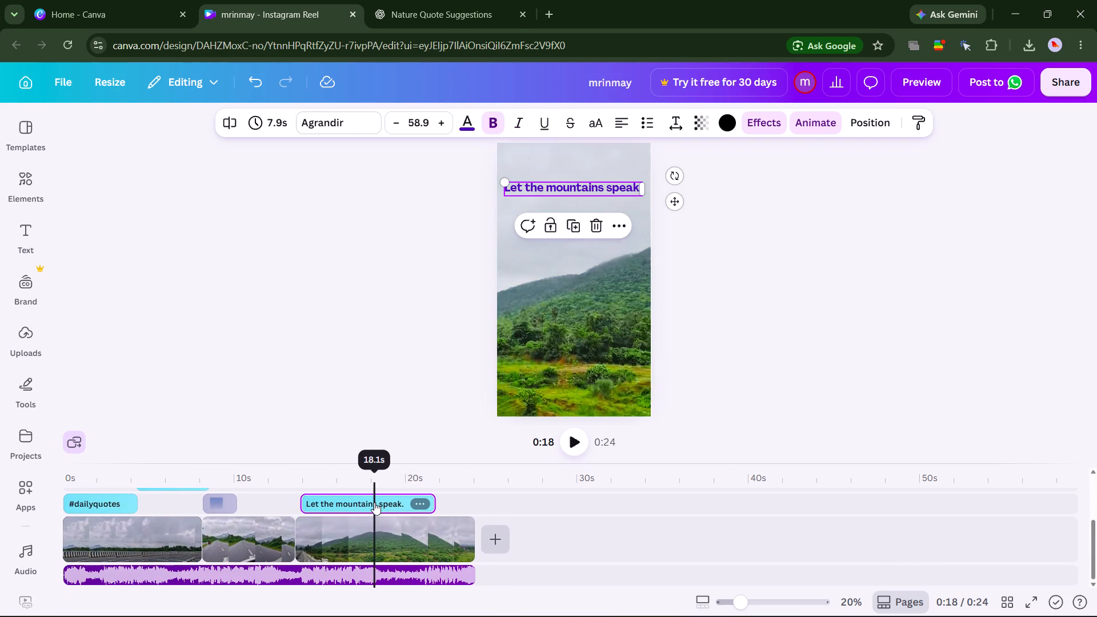
pyautogui.click(374, 502)
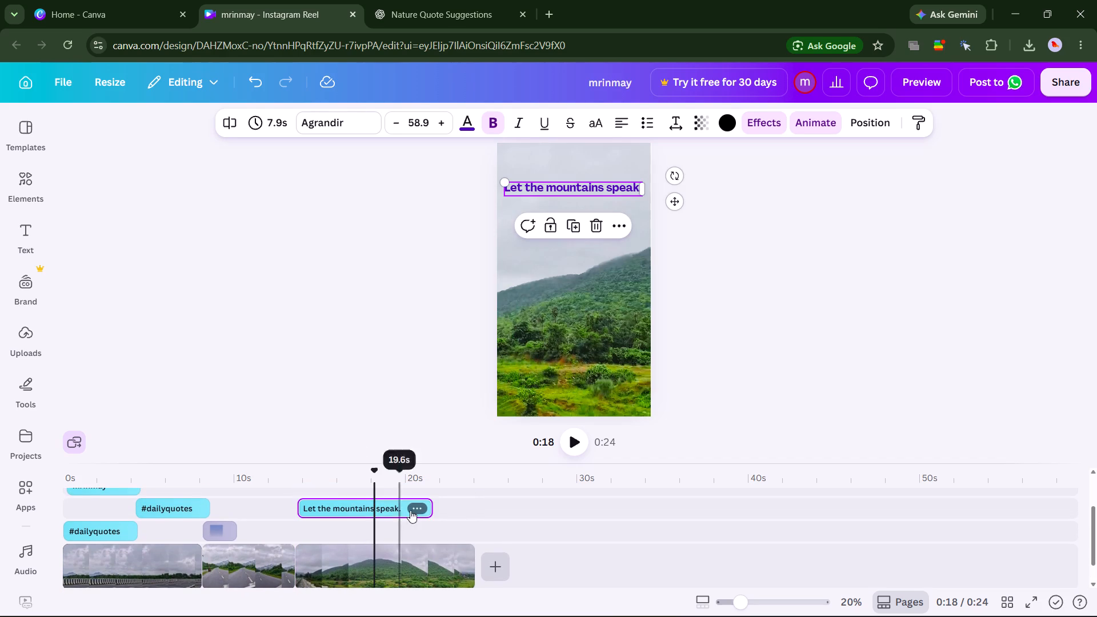
# Paste the copied tagline on the track below the mountain quote and place it from about 17.6 s, over the green hill clip.
pyautogui.click(437, 531)
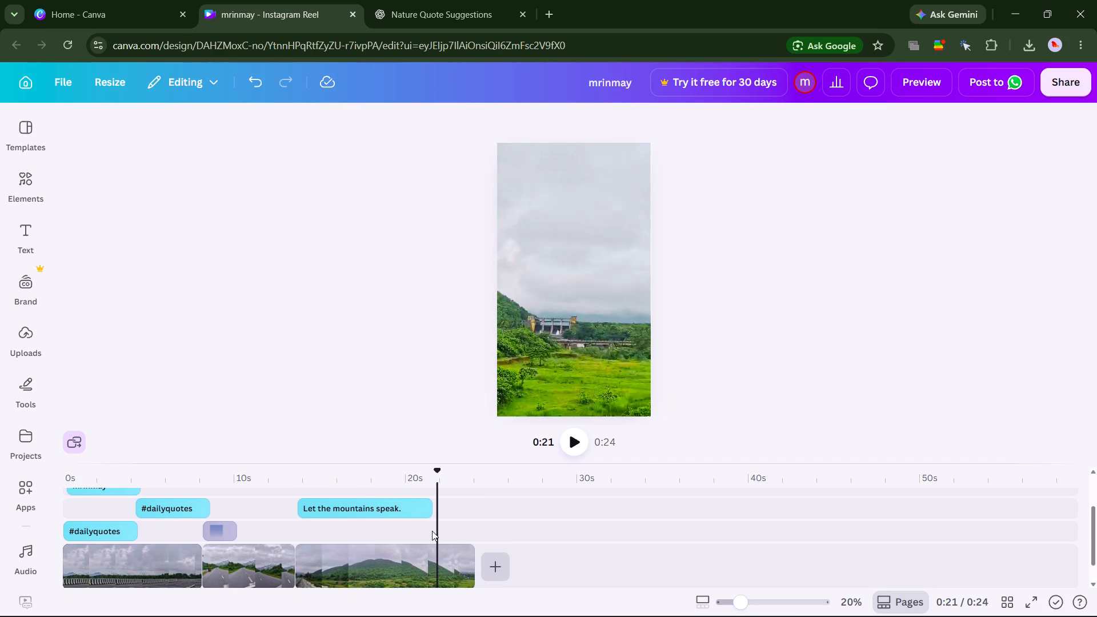
pyautogui.hotkey('ctrl', 'v')
pyautogui.moveTo(460, 504); pyautogui.dragTo(411, 506)
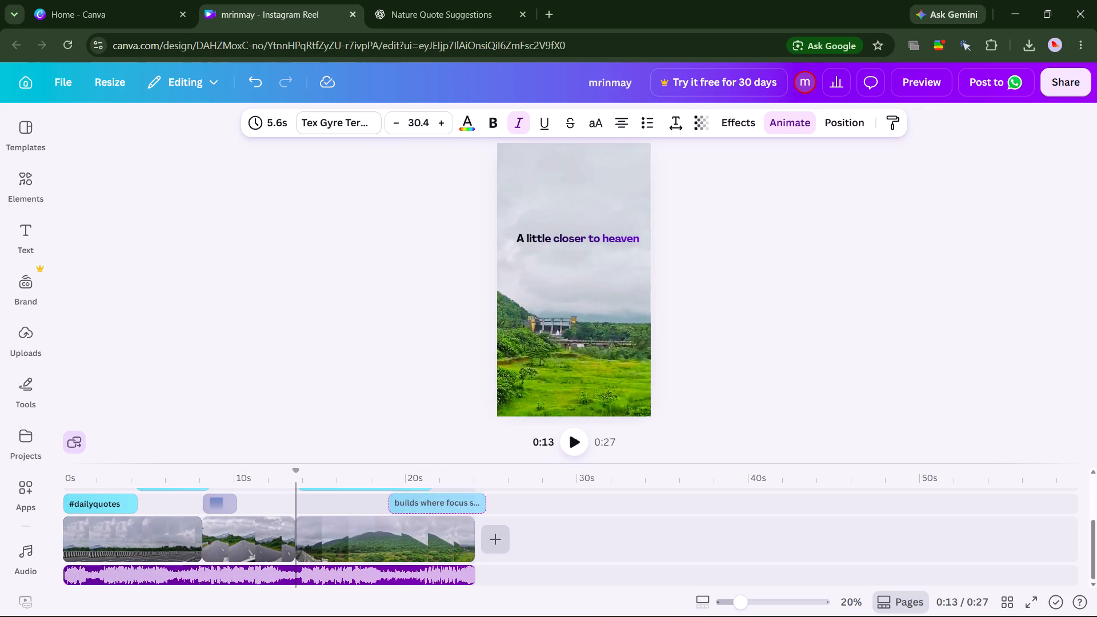
pyautogui.moveTo(411, 506); pyautogui.dragTo(404, 510)
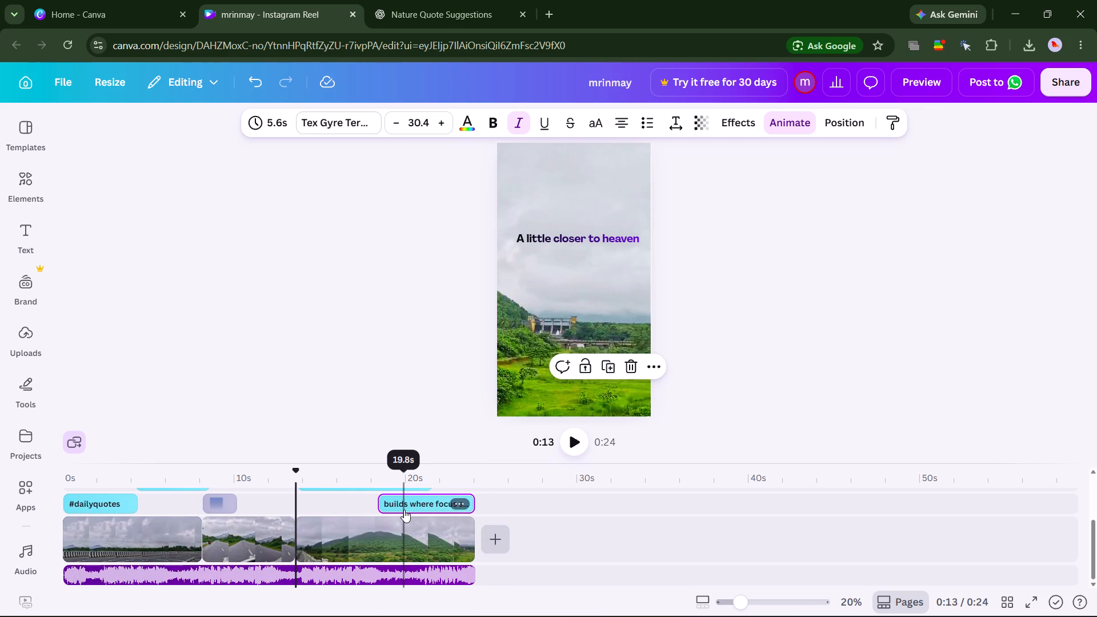
pyautogui.moveTo(398, 507); pyautogui.dragTo(392, 507)
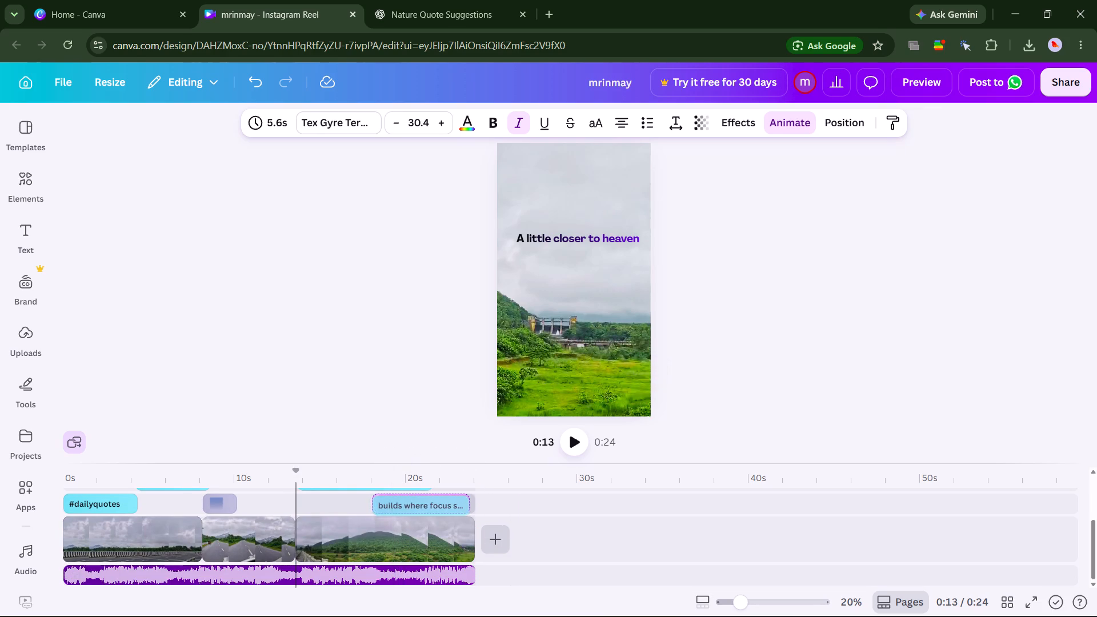
pyautogui.moveTo(392, 507); pyautogui.dragTo(385, 506)
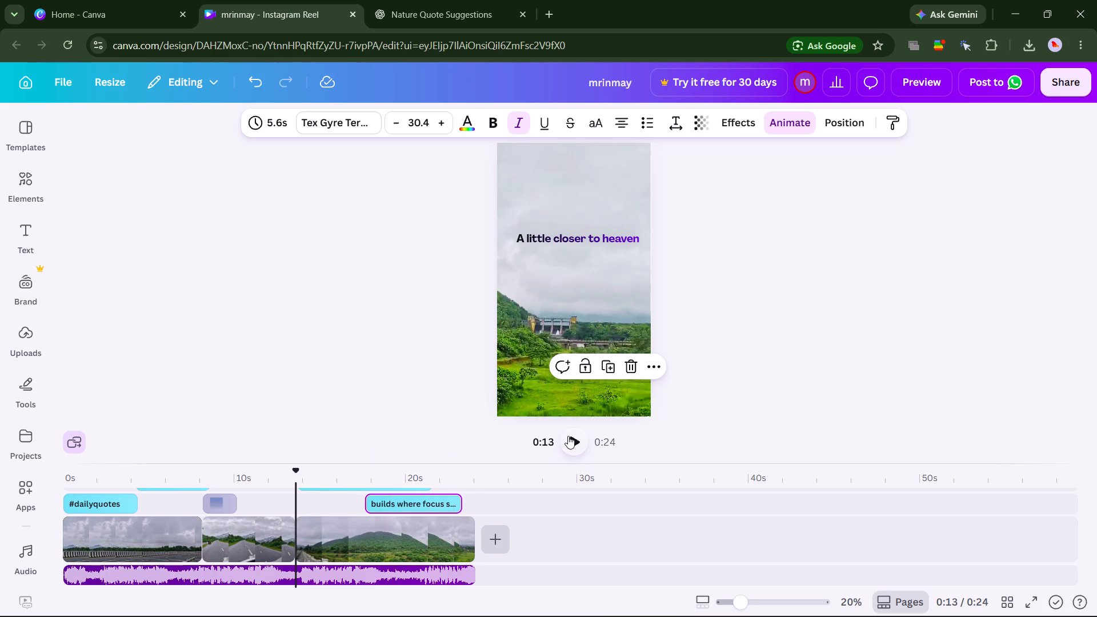
# Play the reel from 0:13 to the end to check the texts over the green hill clip.
pyautogui.click(568, 436)
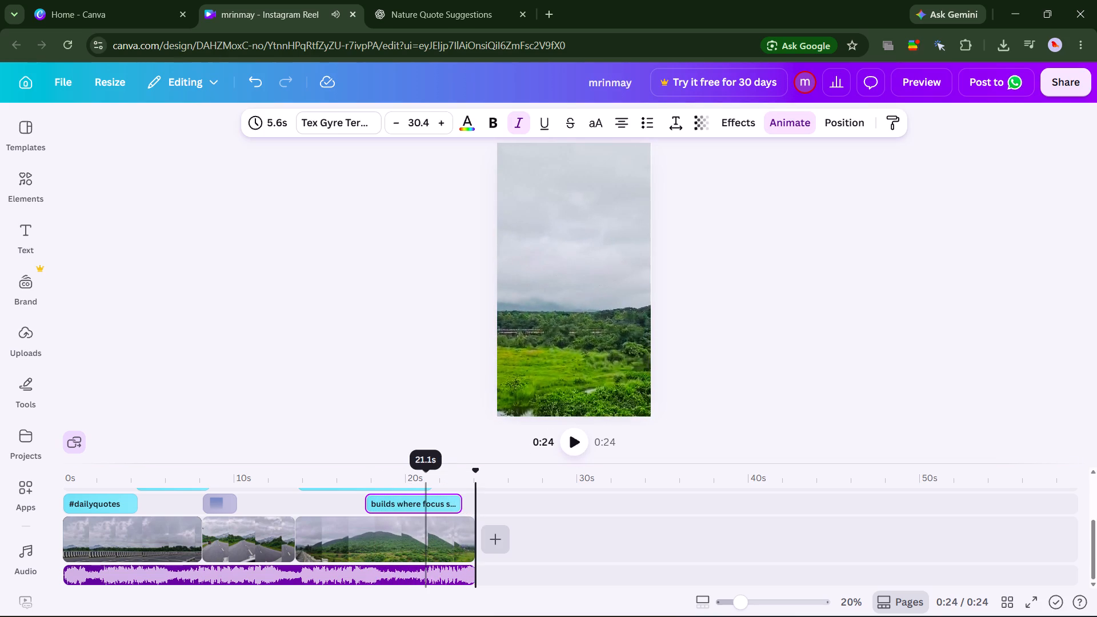
# Move the mountain quote down onto the hill's ridge, centred about a third of the way down the frame.
pyautogui.scroll(1, 426, 485)
pyautogui.click(382, 513)
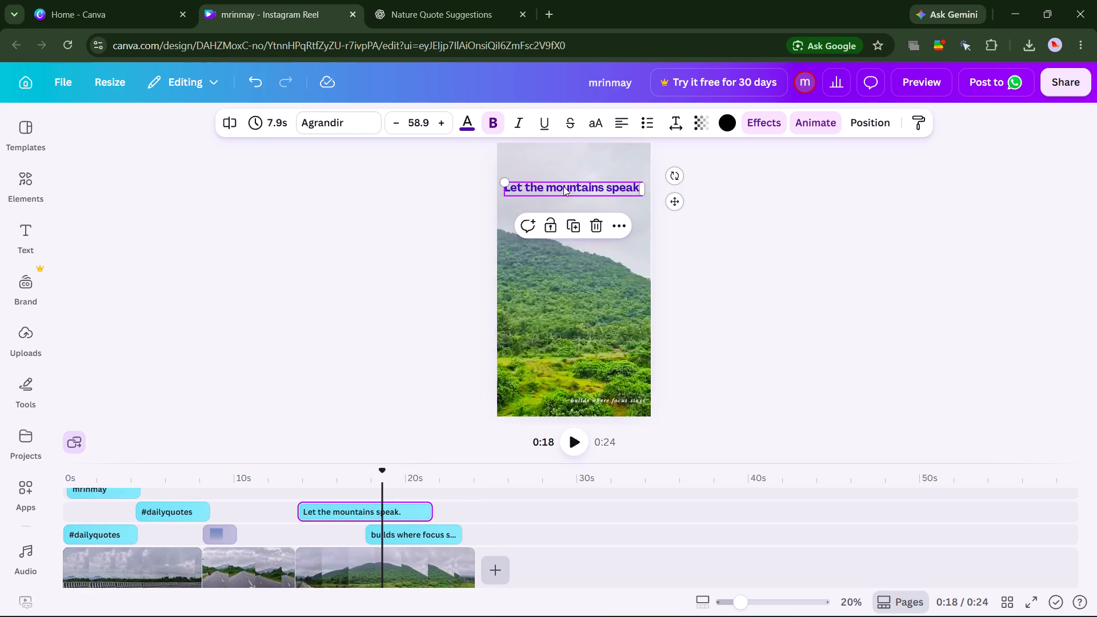
pyautogui.click(563, 186)
pyautogui.moveTo(563, 186); pyautogui.dragTo(562, 202)
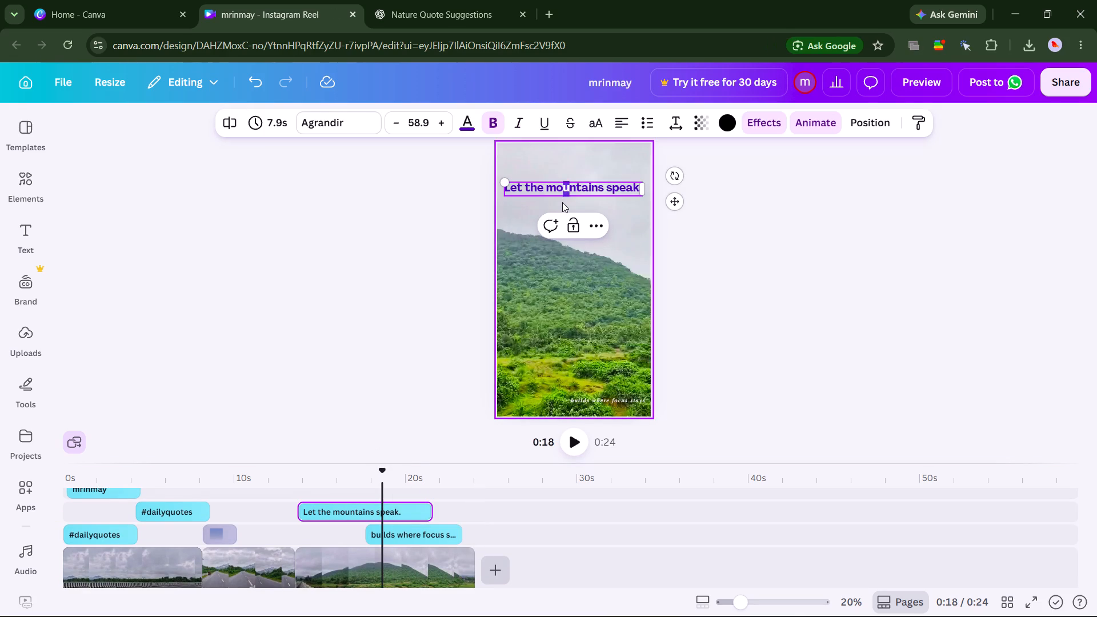
pyautogui.moveTo(562, 202); pyautogui.dragTo(560, 211)
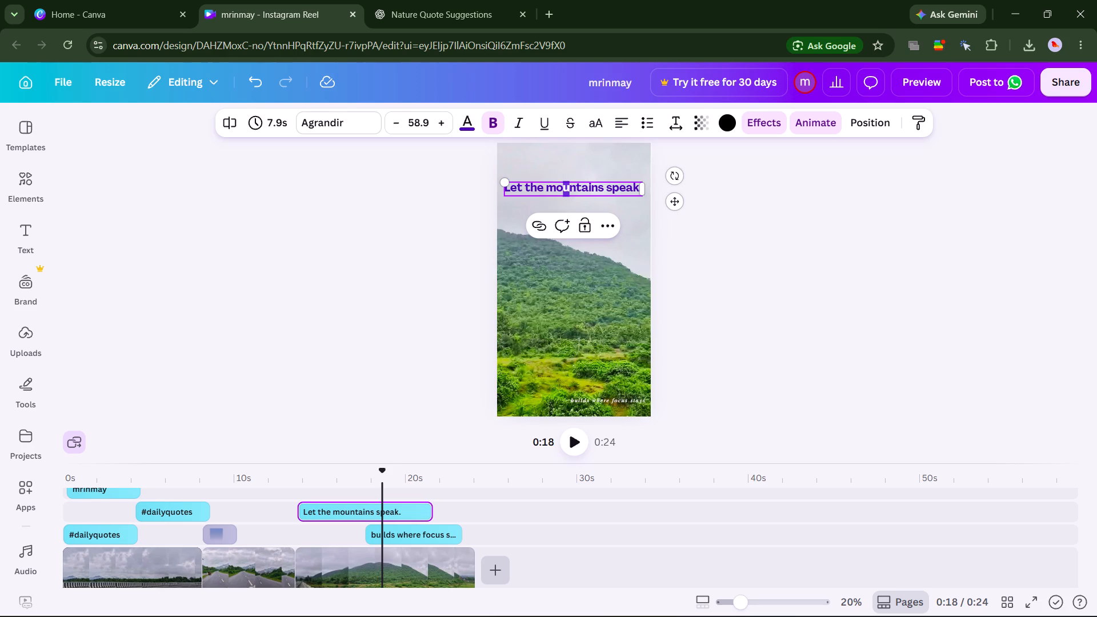
pyautogui.moveTo(536, 199); pyautogui.dragTo(538, 224)
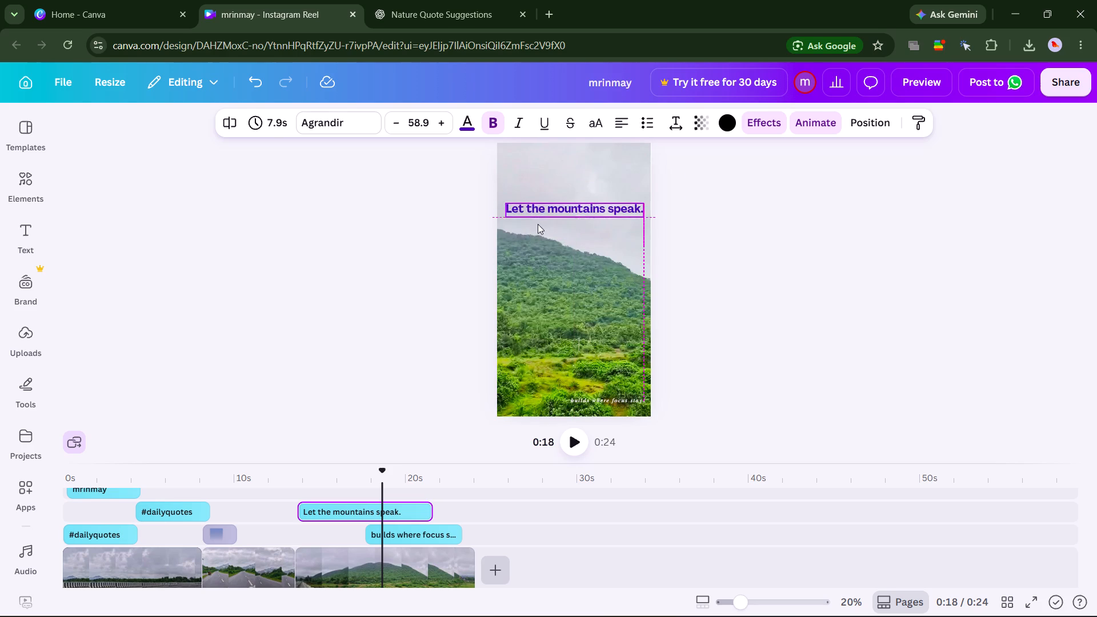
pyautogui.moveTo(538, 224); pyautogui.dragTo(538, 250)
pyautogui.click(622, 271)
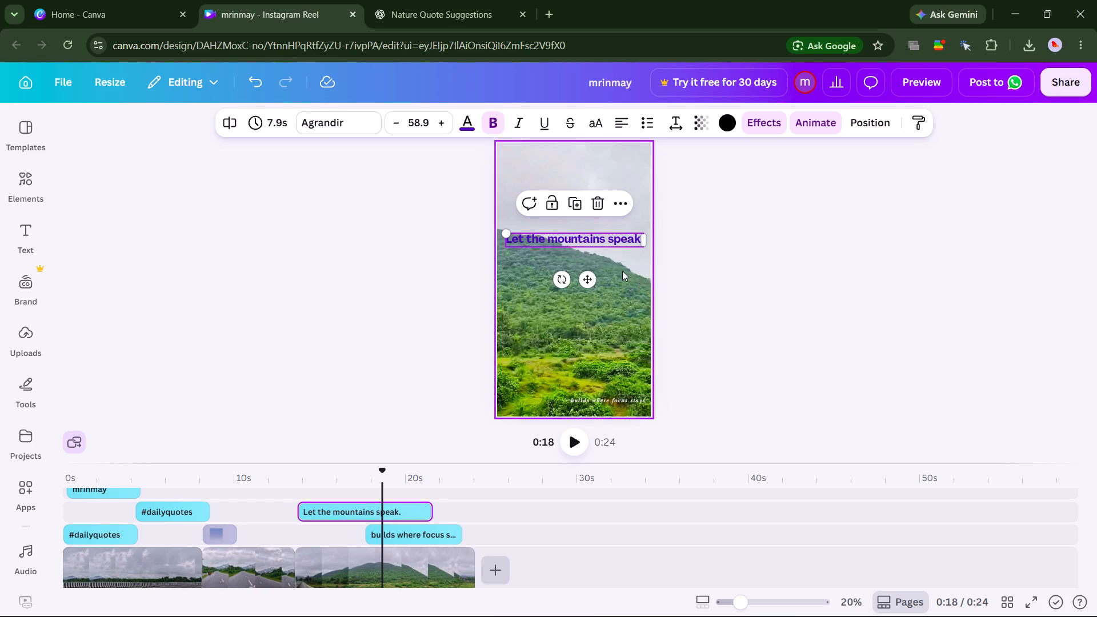
# Play the reel from 0:18 to the end to check the green hill clip's texts and look over the timeline tracks.
pyautogui.click(572, 443)
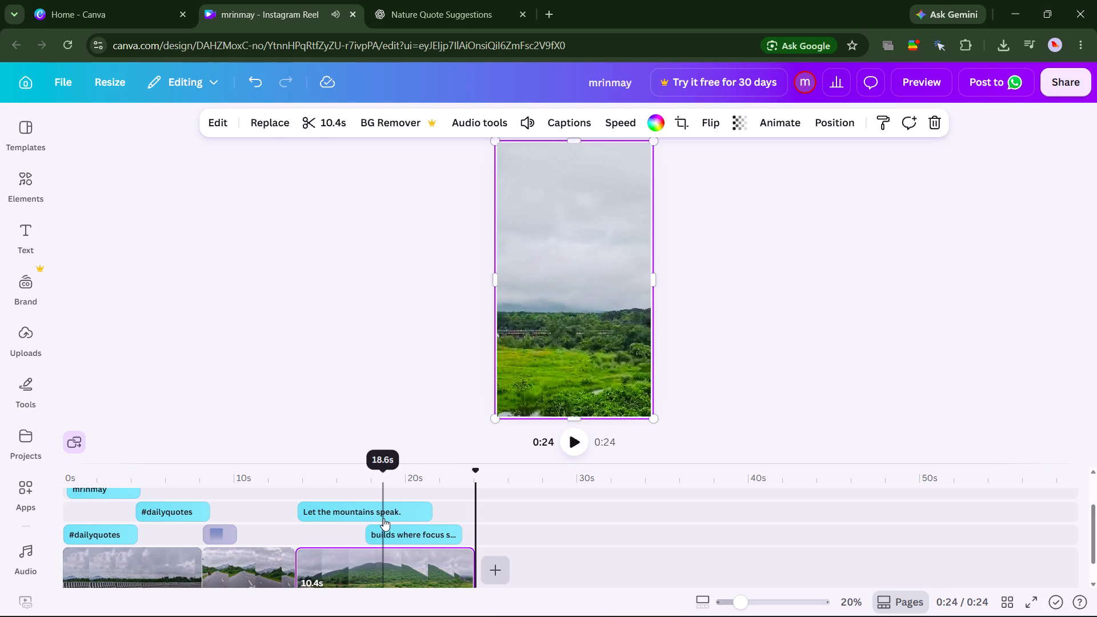
pyautogui.scroll(3, 383, 518)
pyautogui.scroll(-1, 383, 518)
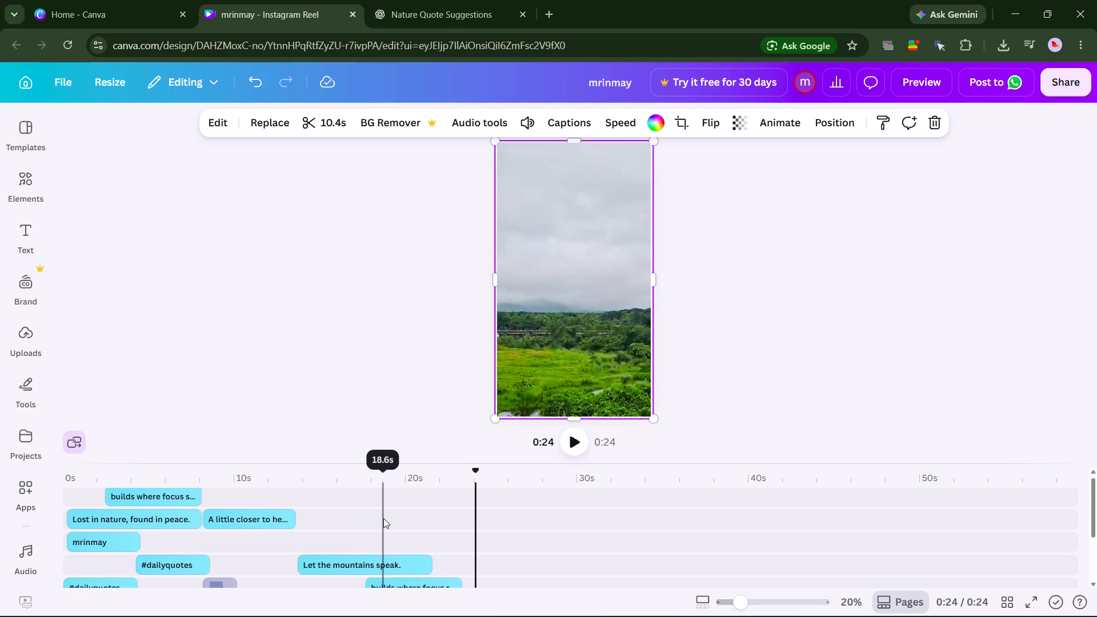
# Play the whole reel from the start to check the text overlays on all three clips.
pyautogui.scroll(-1, 383, 518)
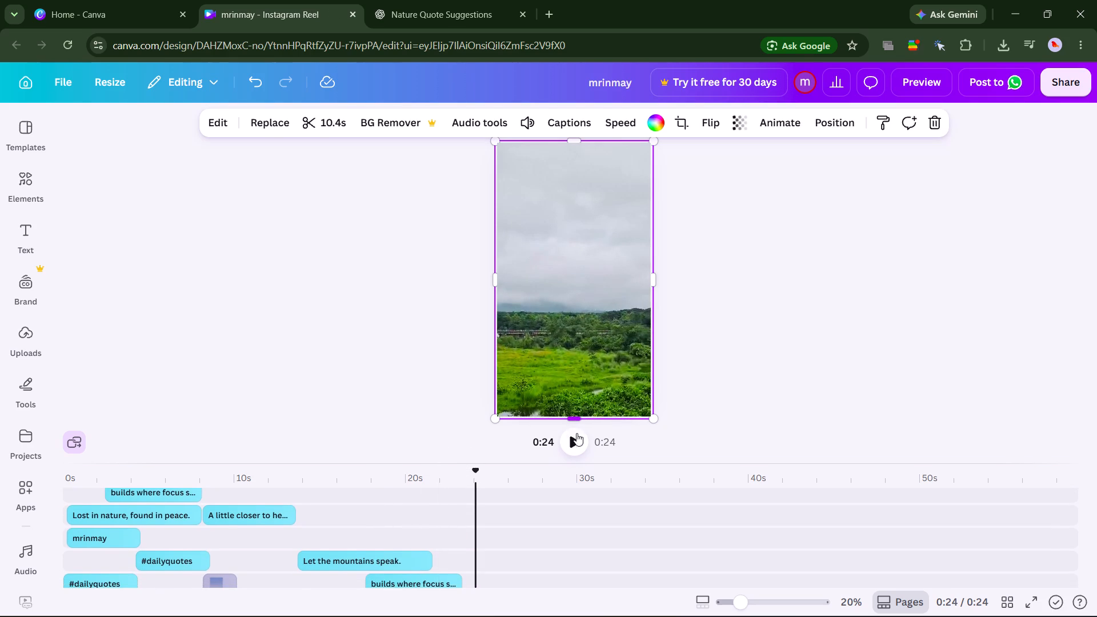
pyautogui.click(577, 442)
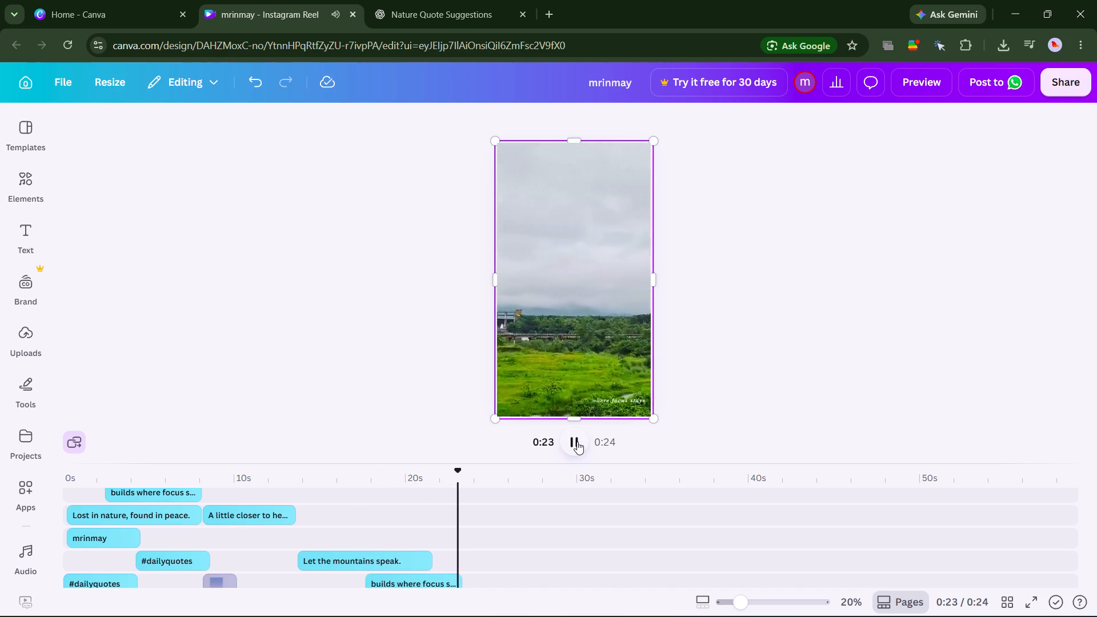
# Paste the copied tagline over the road clip and place it on the lowest text track from about 10.1 s, right after the gradient overlay.
pyautogui.scroll(-1, 577, 442)
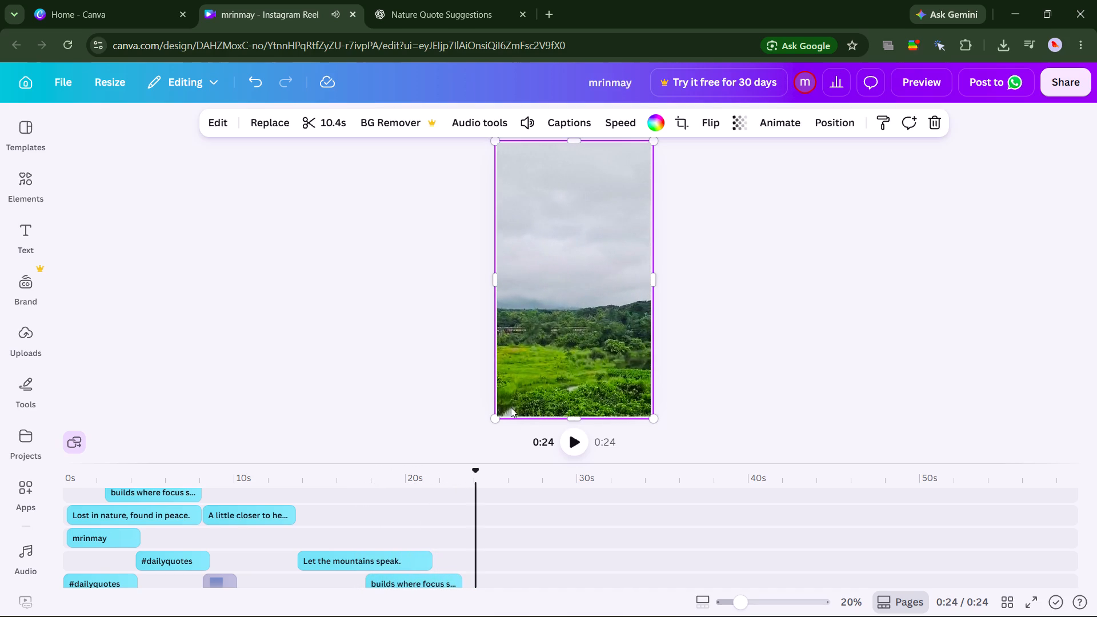
pyautogui.scroll(-1, 511, 407)
pyautogui.scroll(-1, 377, 523)
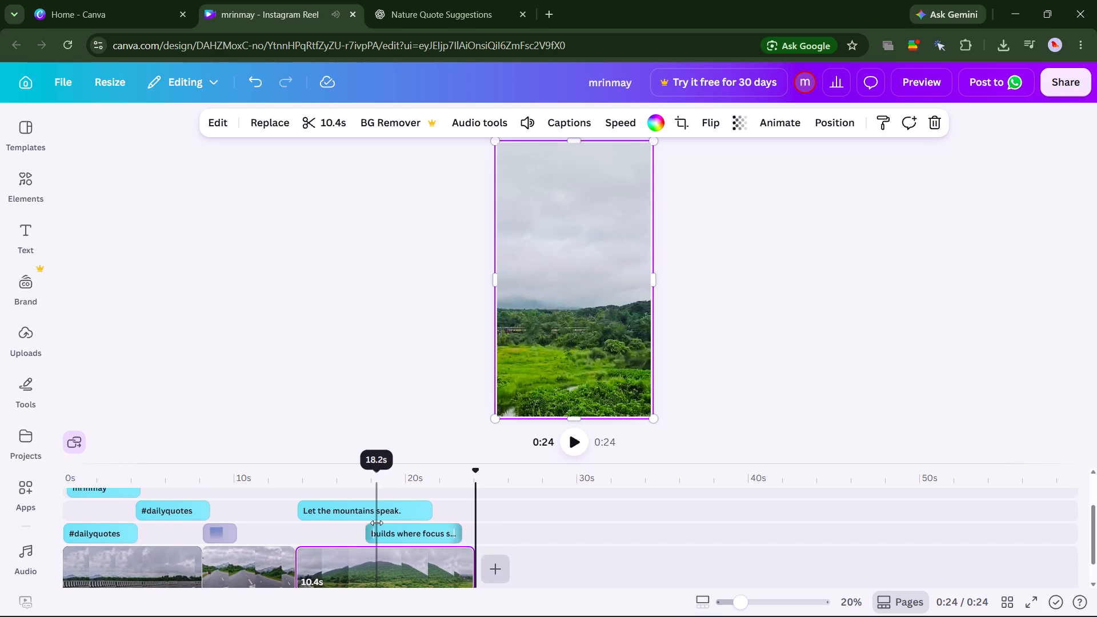
pyautogui.click(247, 536)
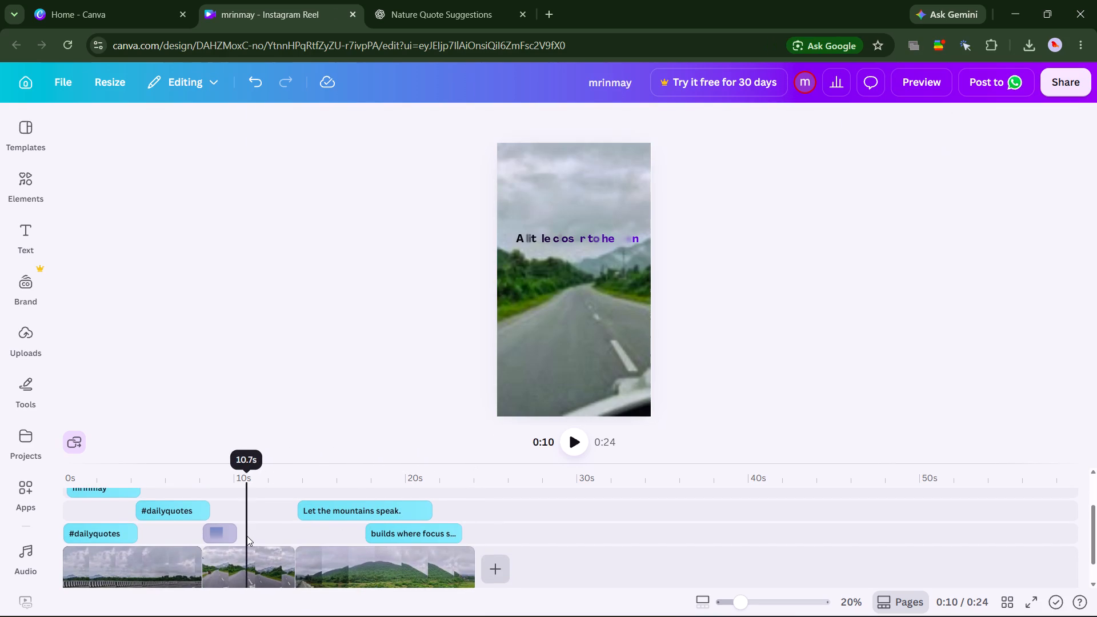
pyautogui.hotkey('ctrl', 'v')
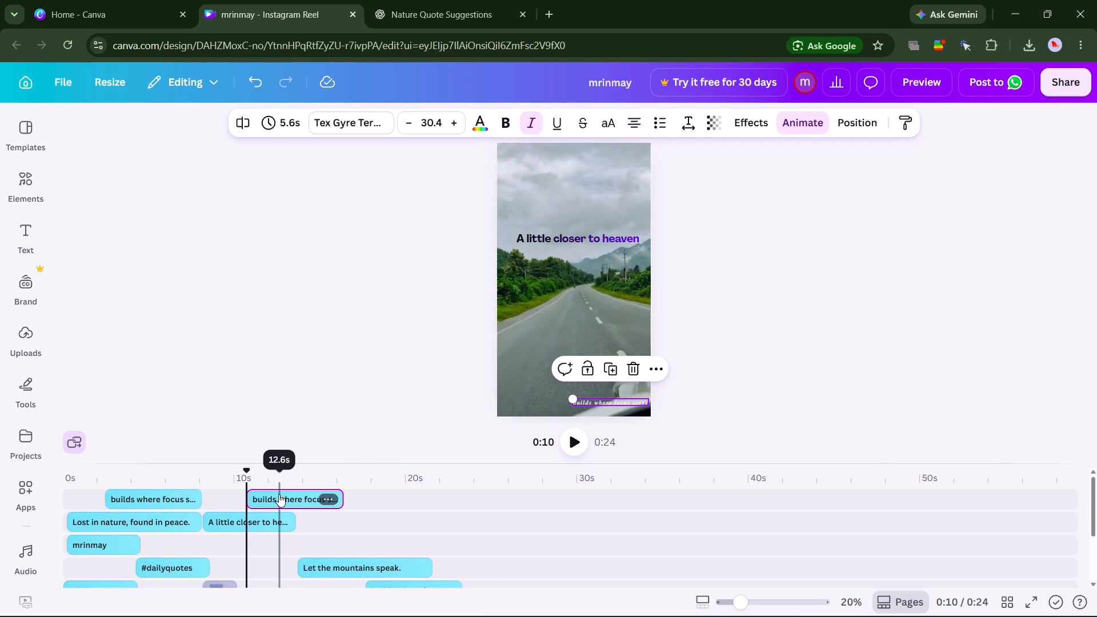
pyautogui.moveTo(279, 494); pyautogui.dragTo(258, 569)
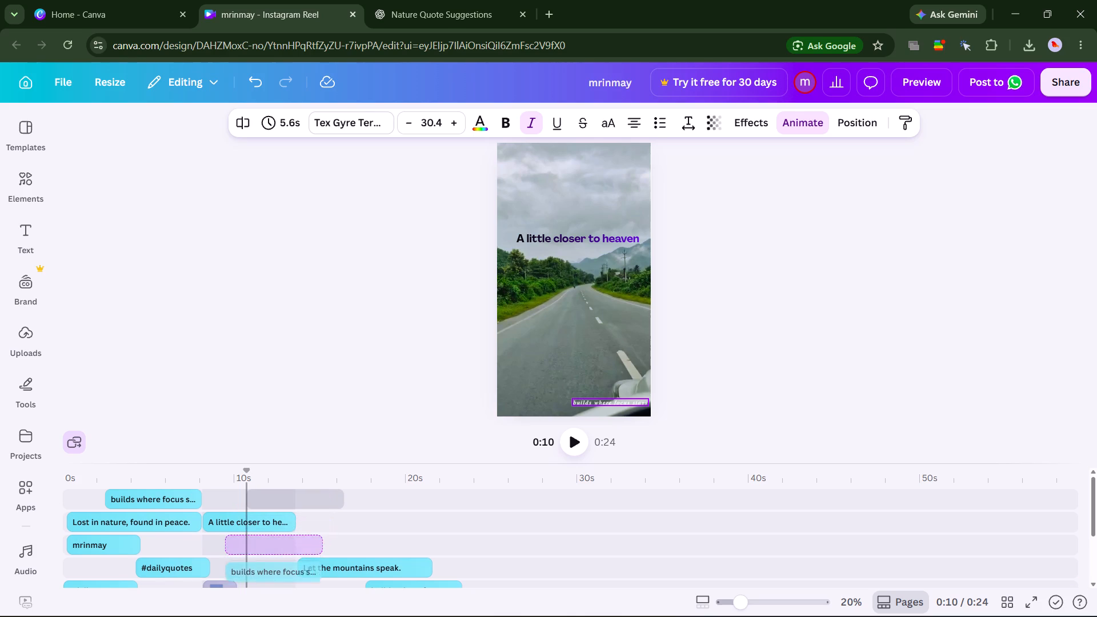
pyautogui.moveTo(258, 569); pyautogui.dragTo(263, 530)
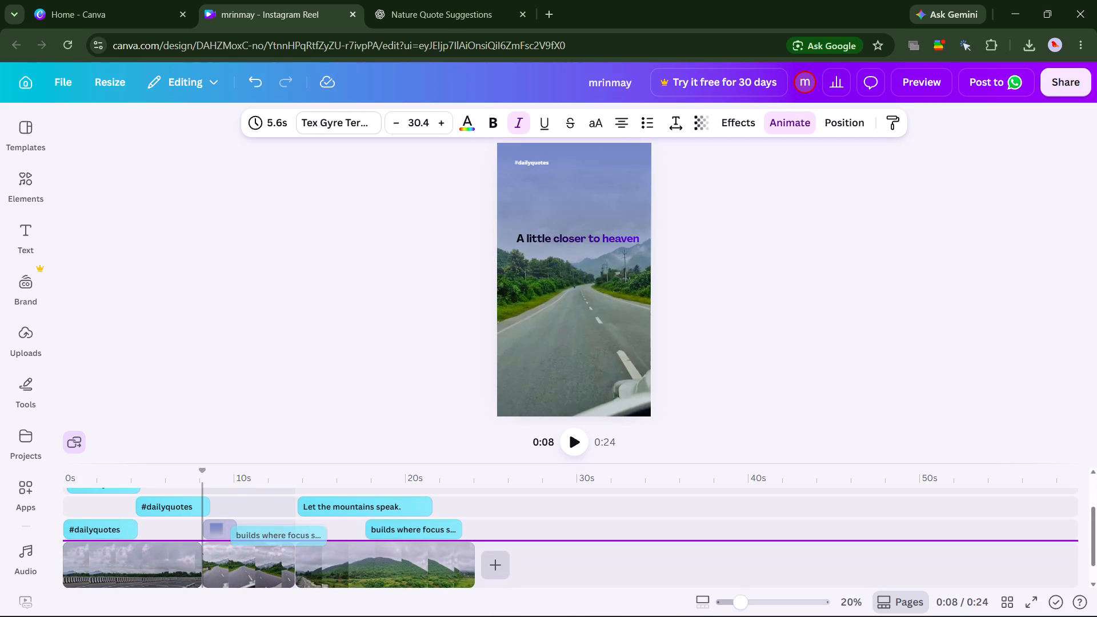
pyautogui.moveTo(263, 530); pyautogui.dragTo(269, 528)
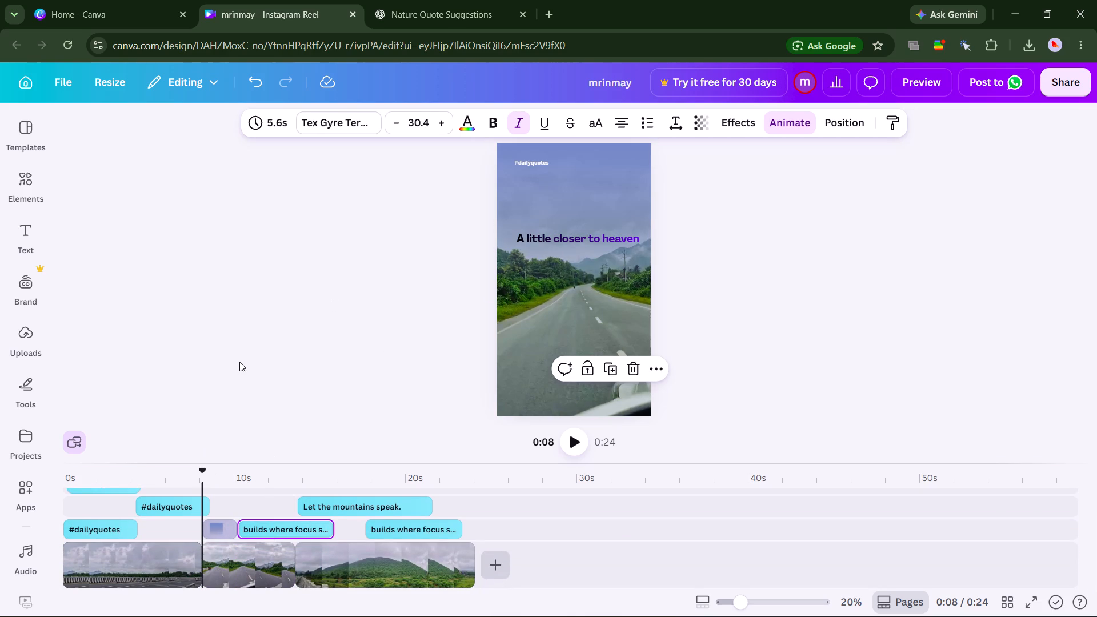
# Duplicate the second "#dailyquotes" text and place the copy right after it on the same track, from about 8.6 s over the road clip.
pyautogui.scroll(1, 239, 362)
pyautogui.scroll(1, 184, 484)
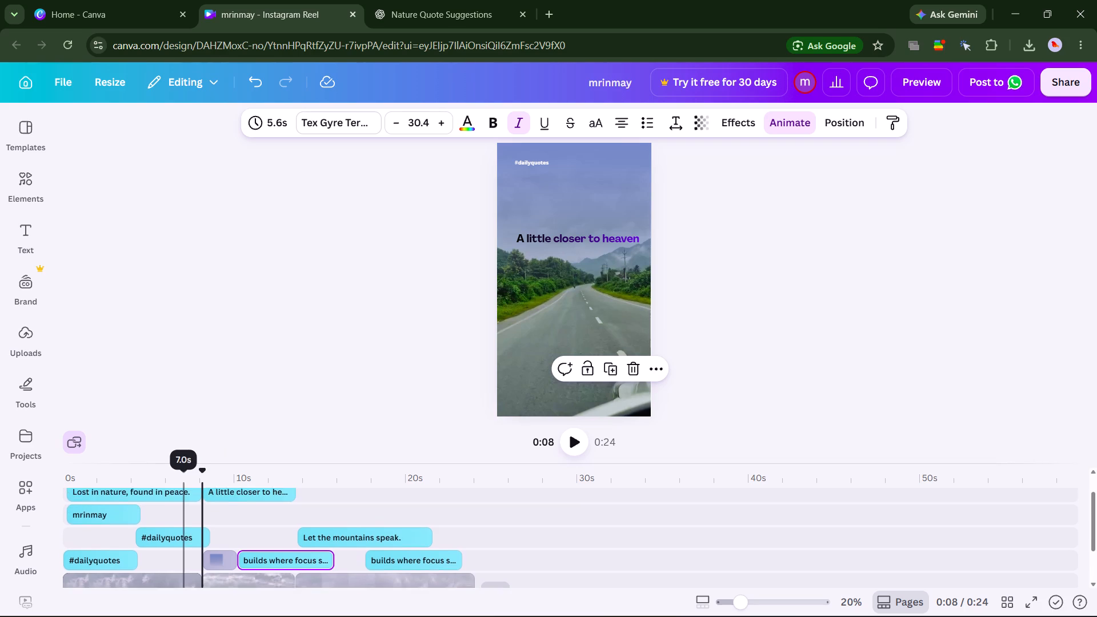
pyautogui.scroll(1, 184, 484)
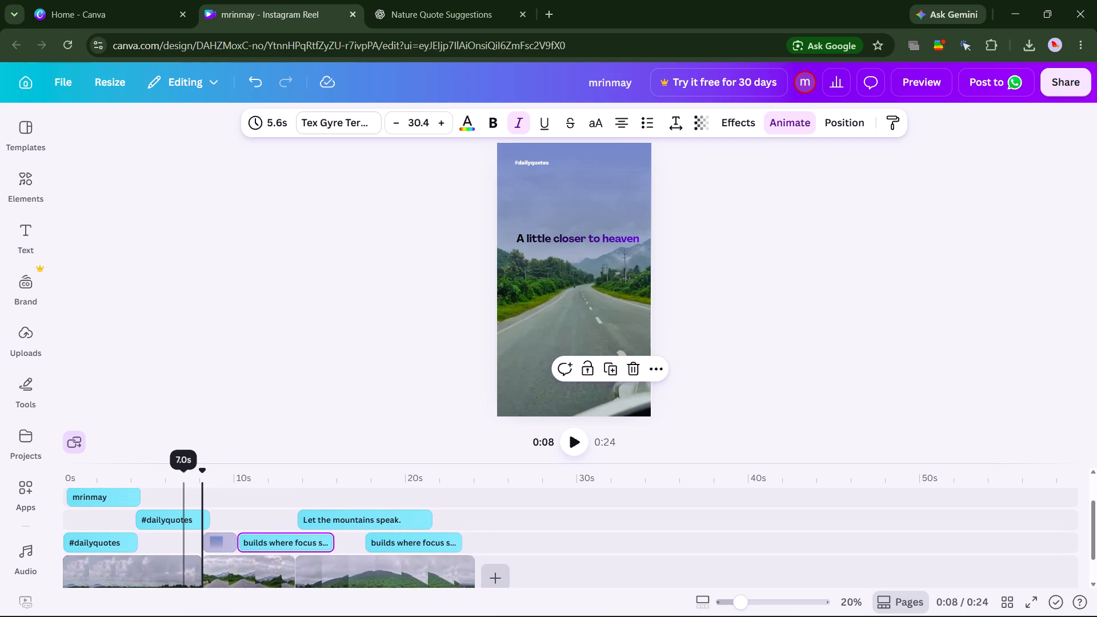
pyautogui.scroll(3, 184, 484)
pyautogui.scroll(-1, 184, 484)
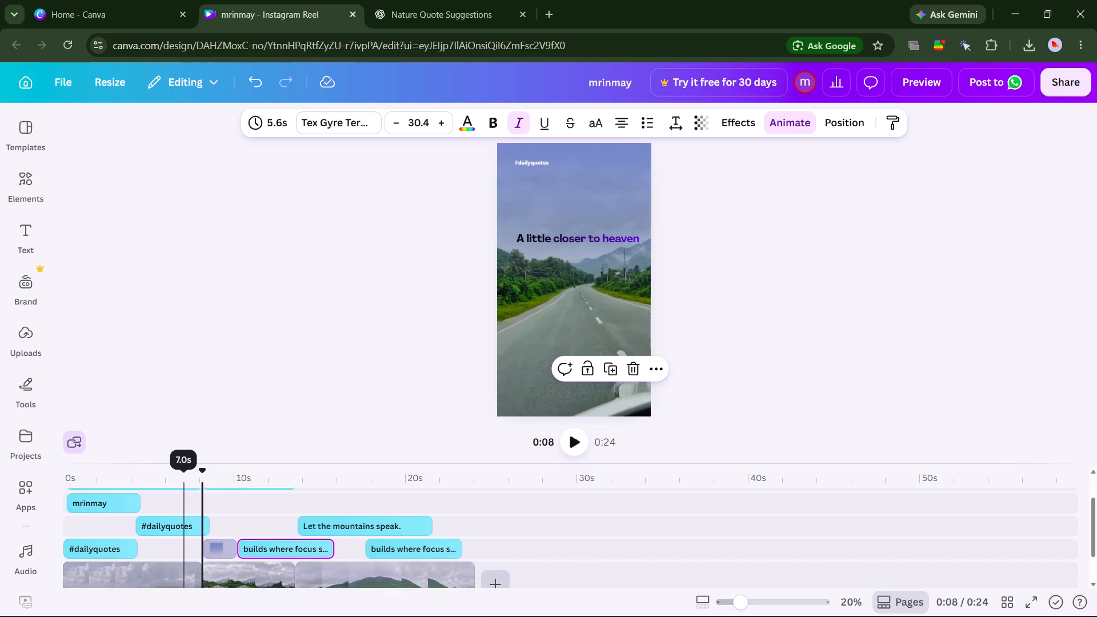
pyautogui.scroll(-1, 184, 484)
pyautogui.scroll(2, 184, 484)
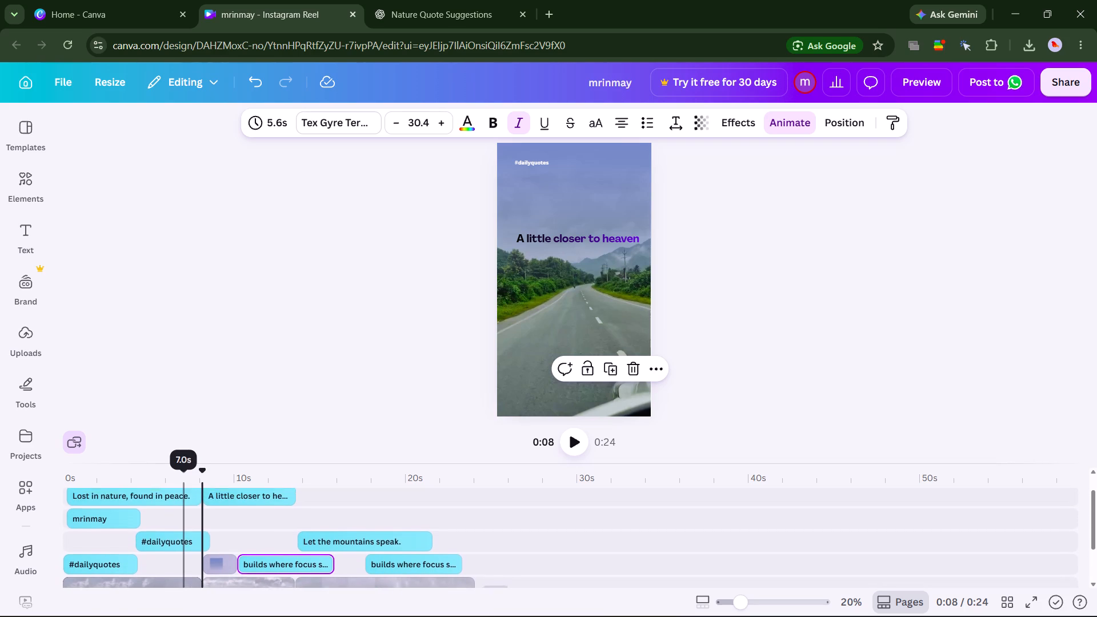
pyautogui.scroll(1, 184, 484)
pyautogui.click(177, 543)
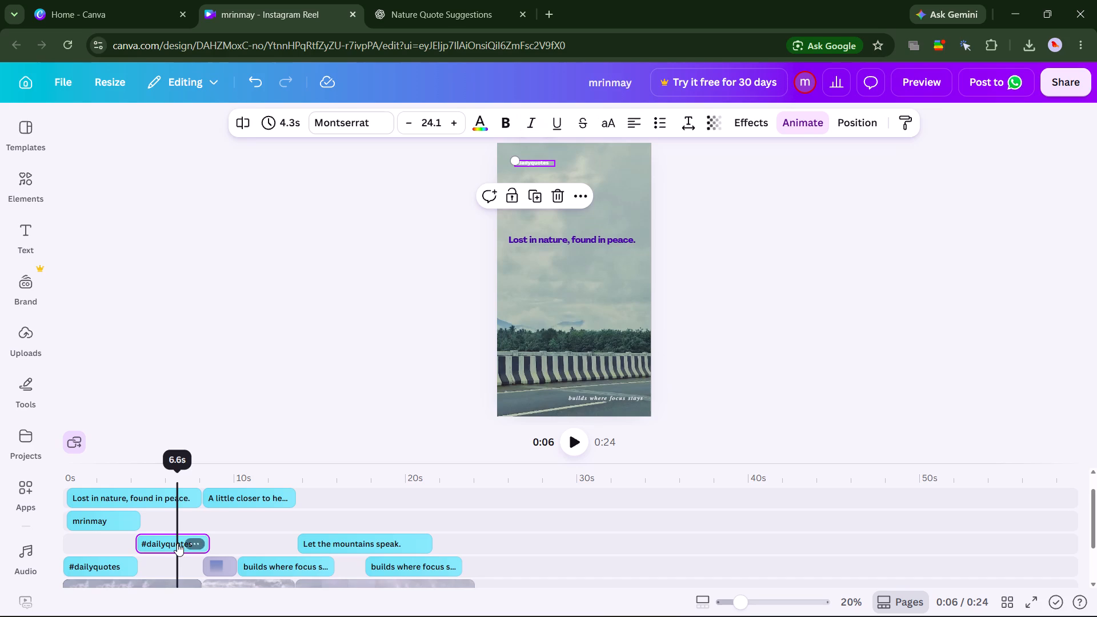
pyautogui.click(191, 536)
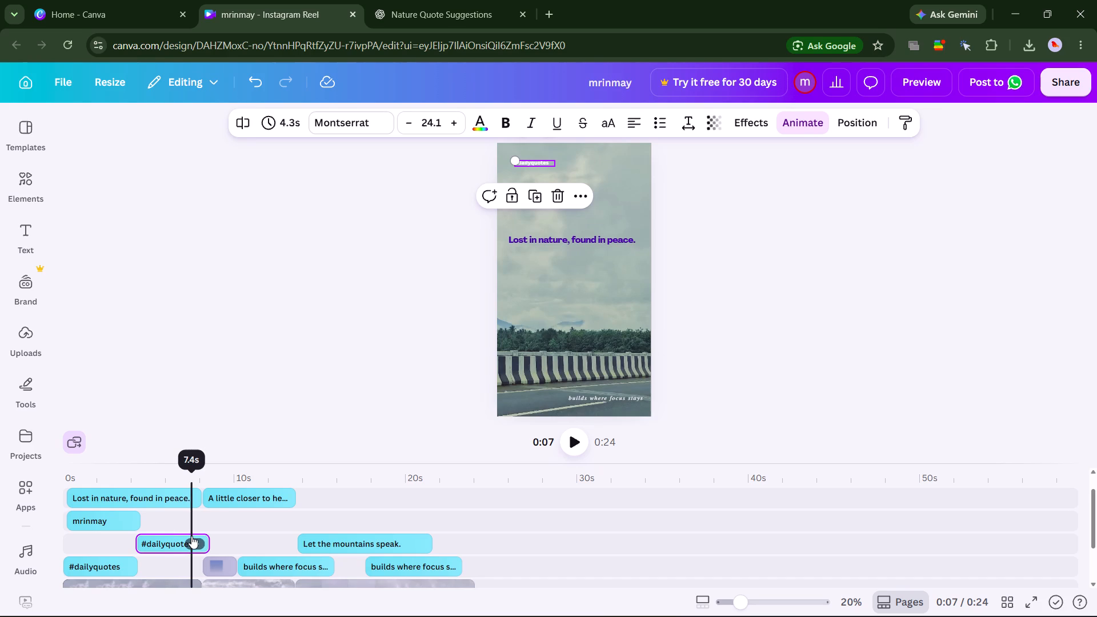
pyautogui.click(191, 536)
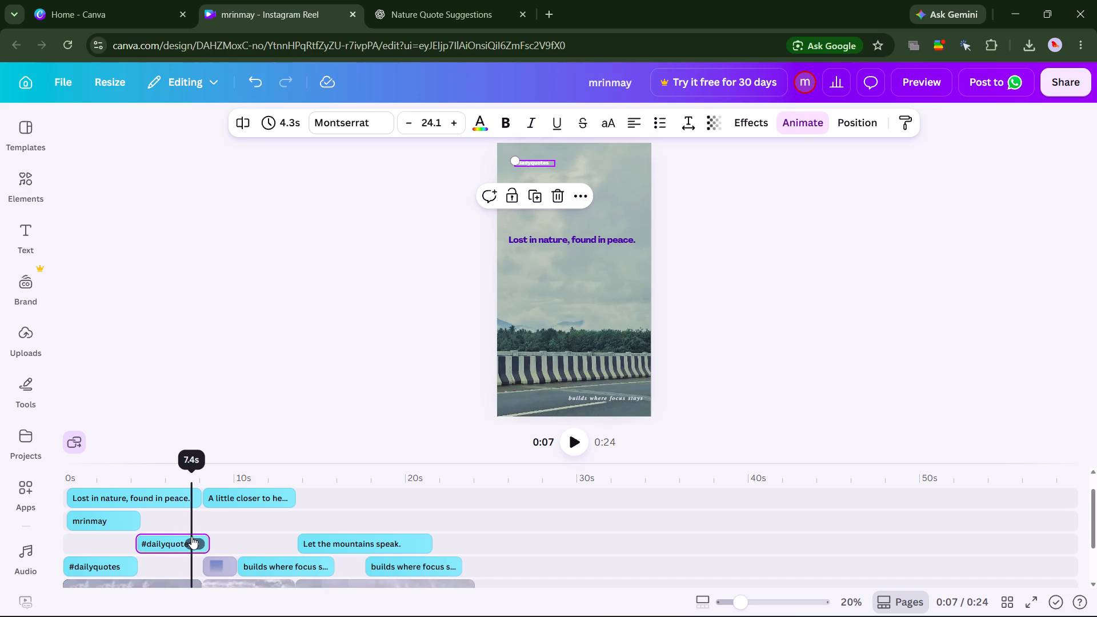
pyautogui.click(194, 540)
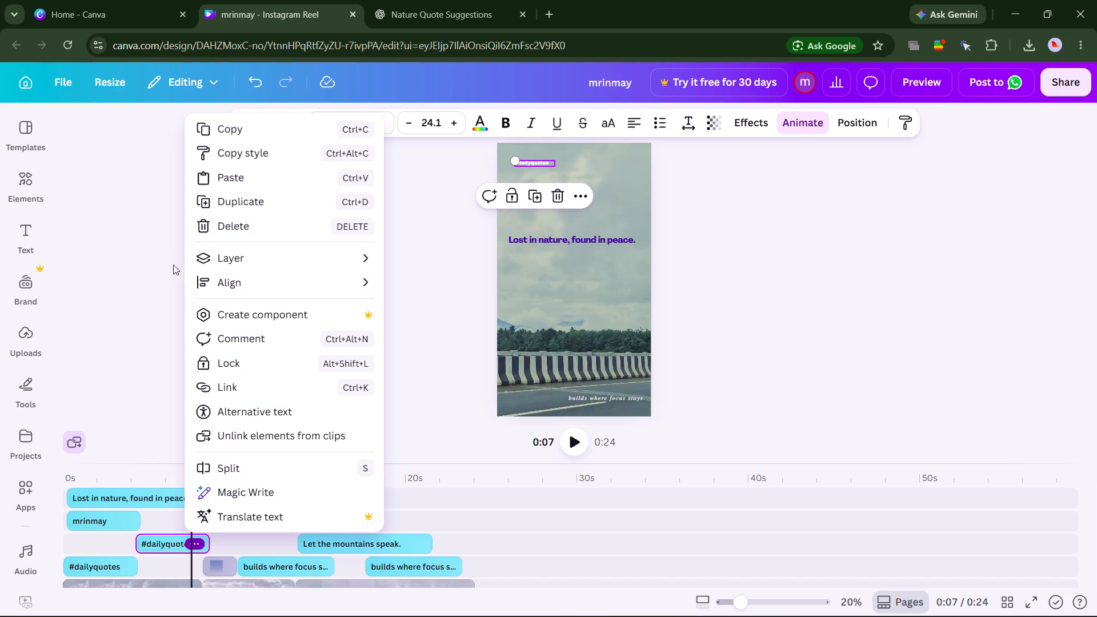
pyautogui.click(219, 196)
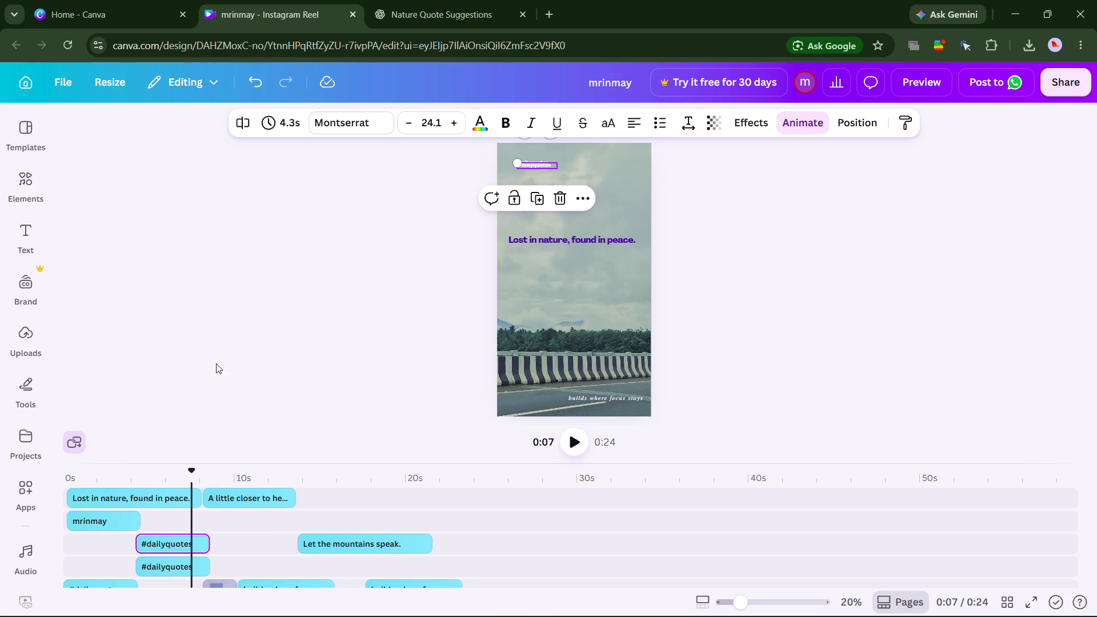
pyautogui.moveTo(168, 569); pyautogui.dragTo(171, 566)
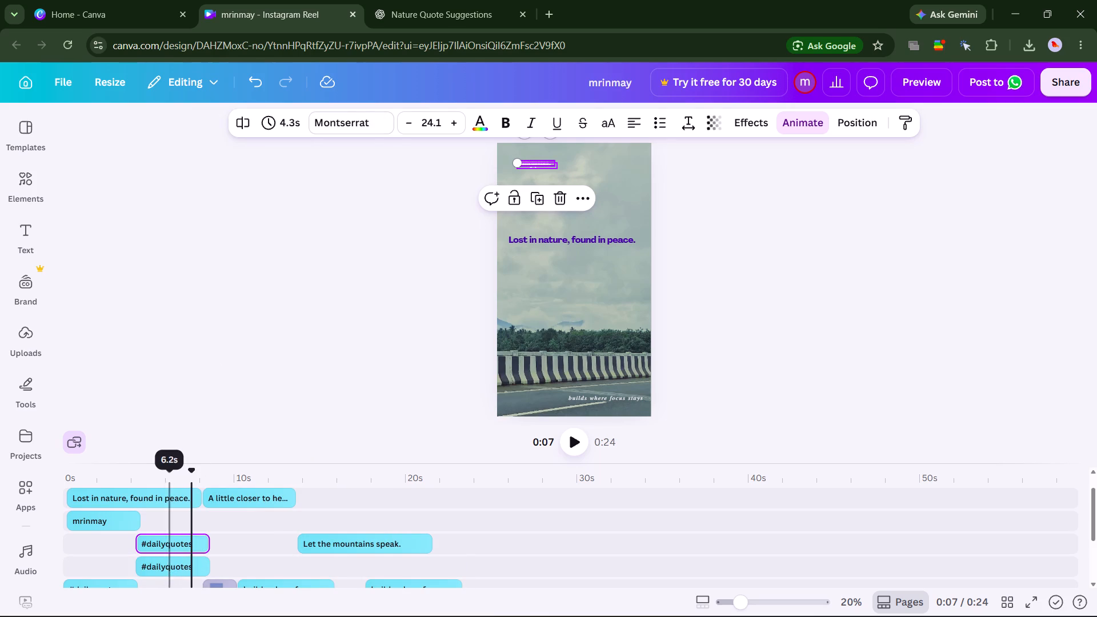
pyautogui.moveTo(171, 566); pyautogui.dragTo(243, 544)
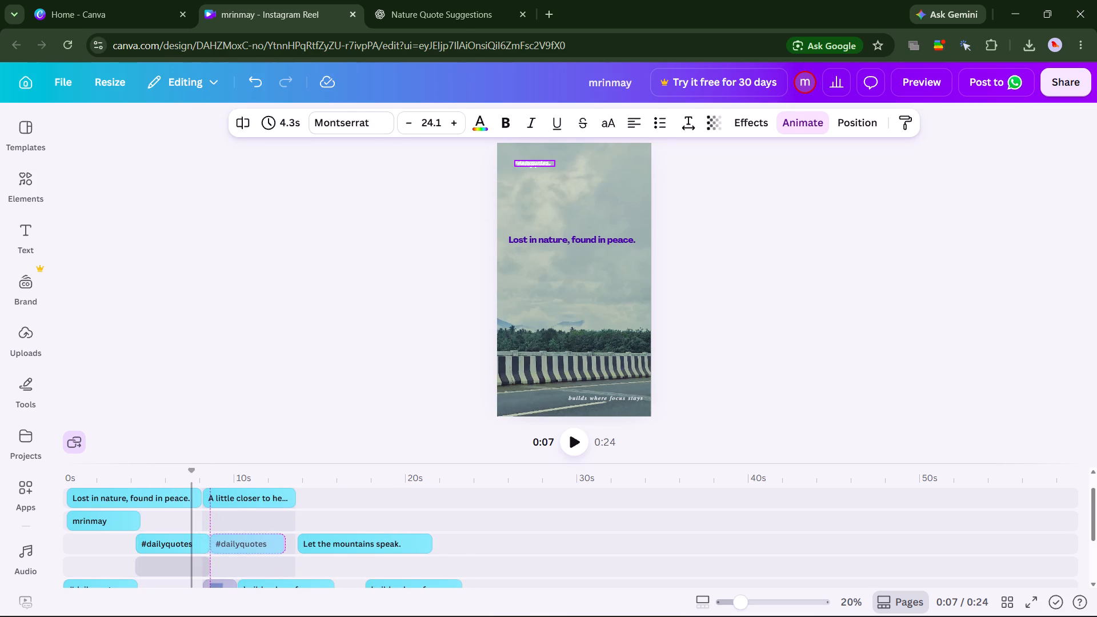
pyautogui.moveTo(243, 544); pyautogui.dragTo(243, 544)
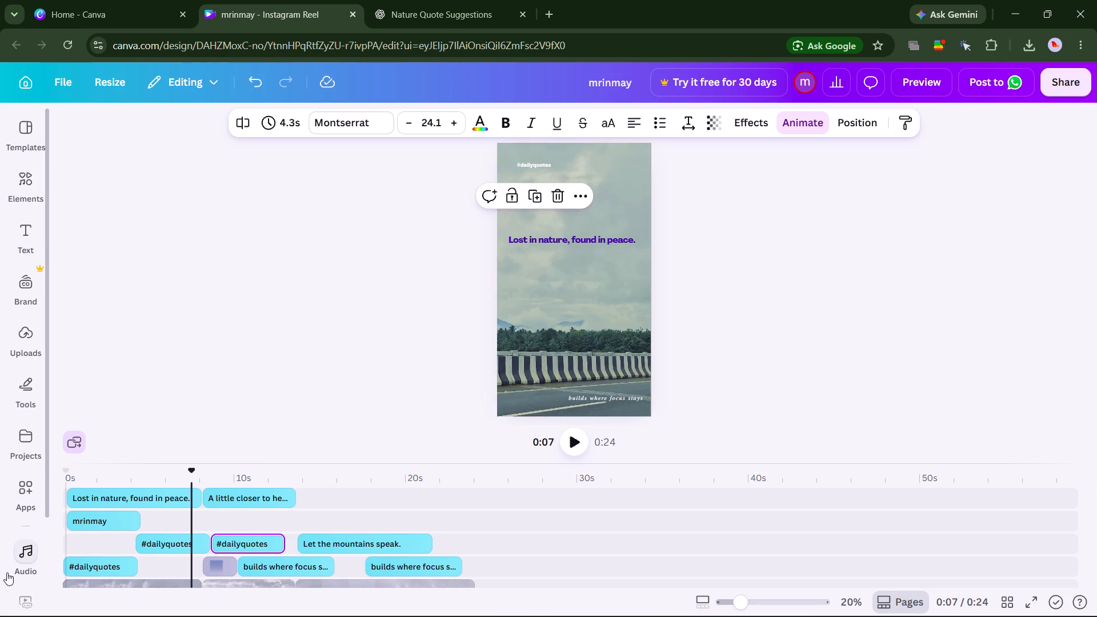
# Play the reel from about 0.3 s to check the texts over the clips.
pyautogui.click(69, 552)
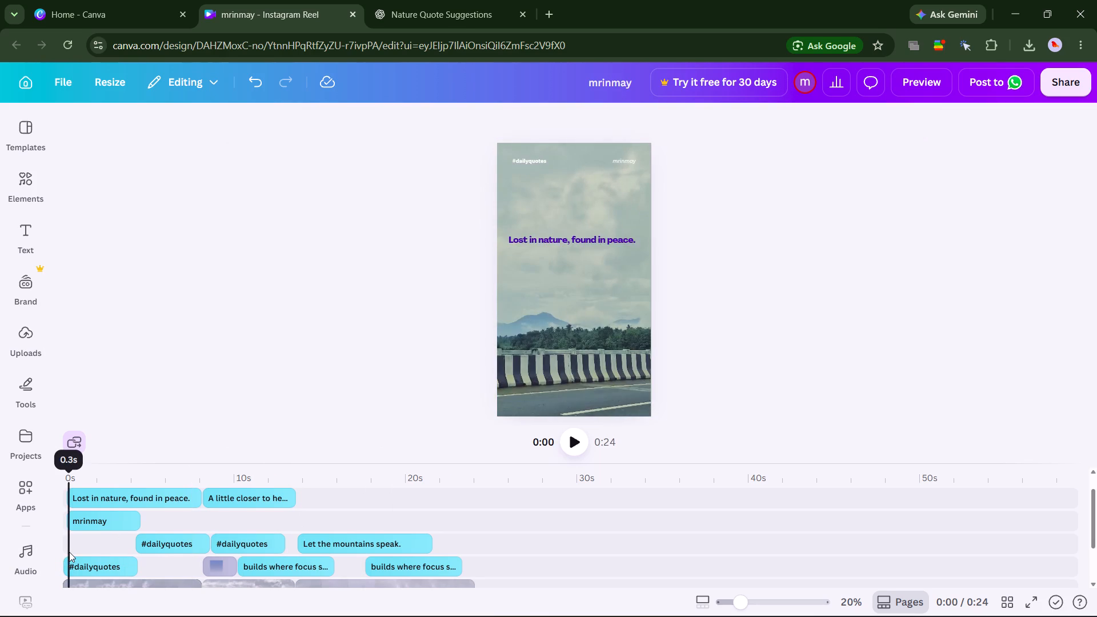
pyautogui.click(568, 436)
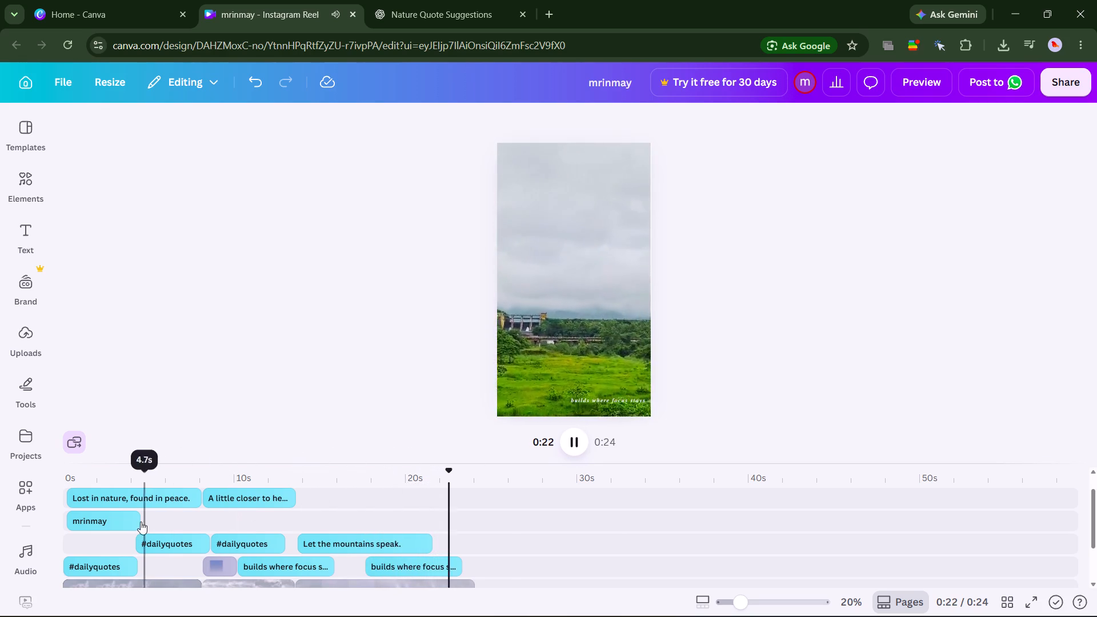
# Duplicate the opening clip's name label and place the copy on the top track from about 8.4 s, over the road clip.
pyautogui.click(122, 519)
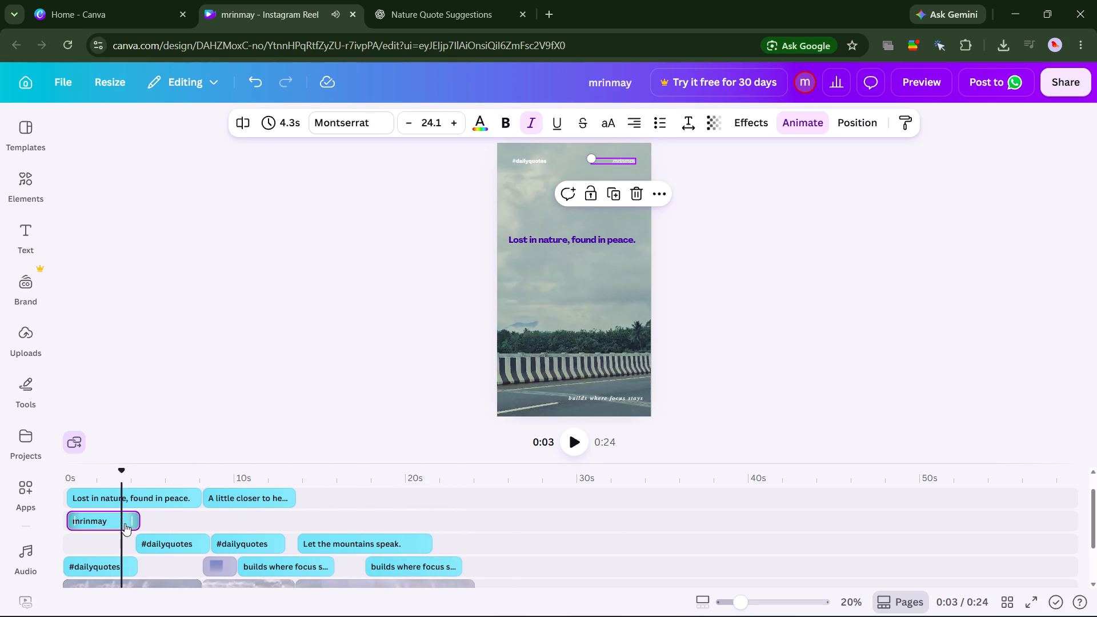
pyautogui.click(125, 519)
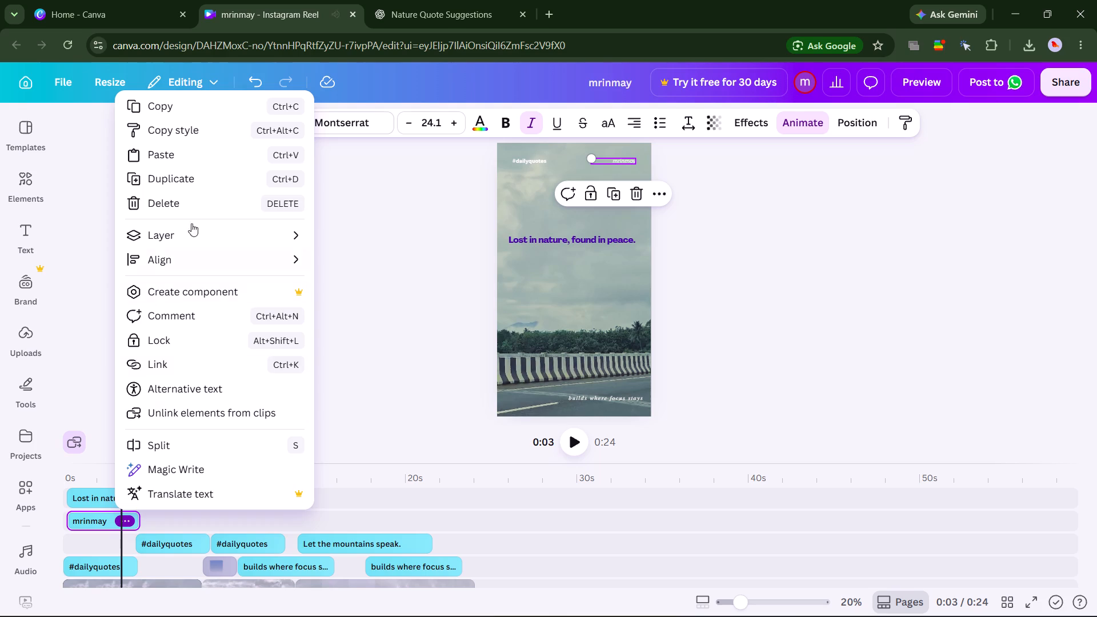
pyautogui.click(193, 181)
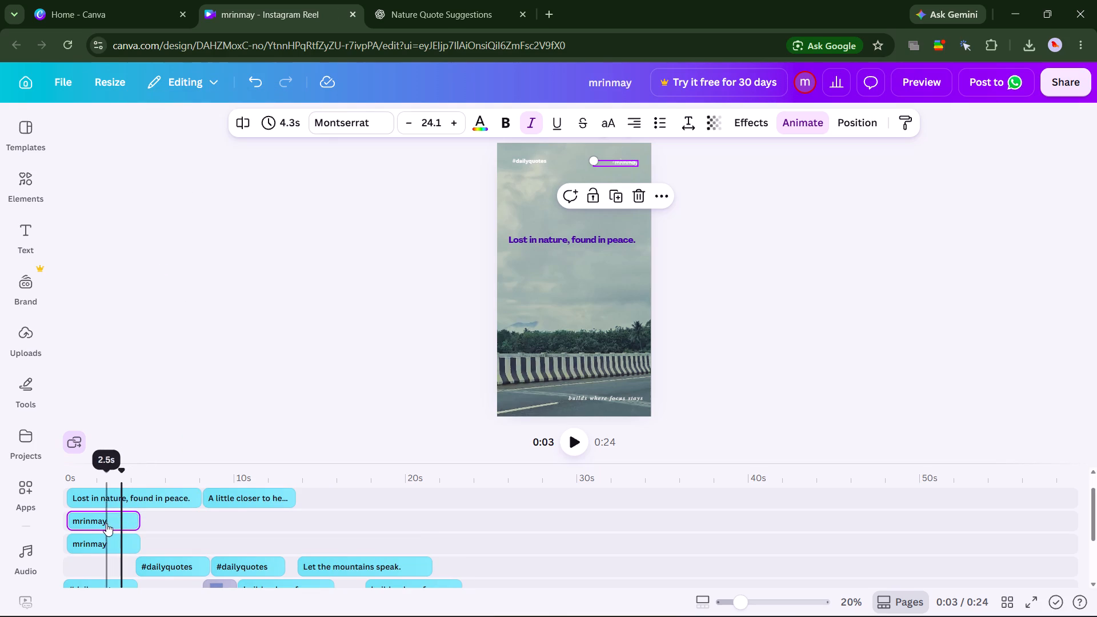
pyautogui.moveTo(106, 524); pyautogui.dragTo(179, 529)
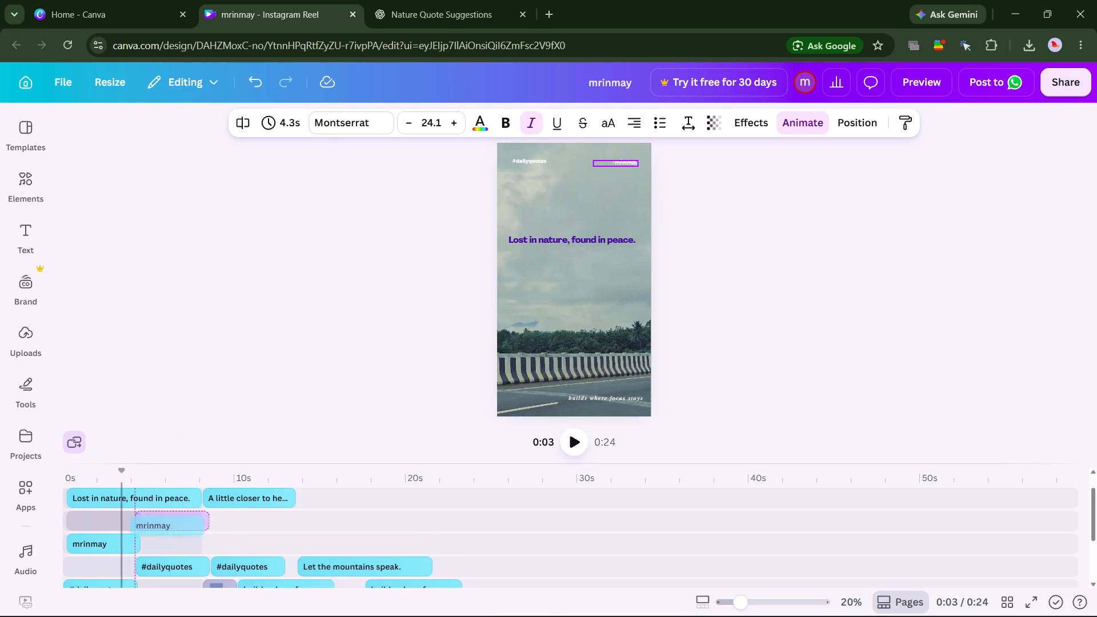
# Move the duplicated name label to the top track over the road clip, starting at about 8.4 s.
pyautogui.moveTo(179, 529); pyautogui.dragTo(246, 528)
pyautogui.scroll(1, 246, 528)
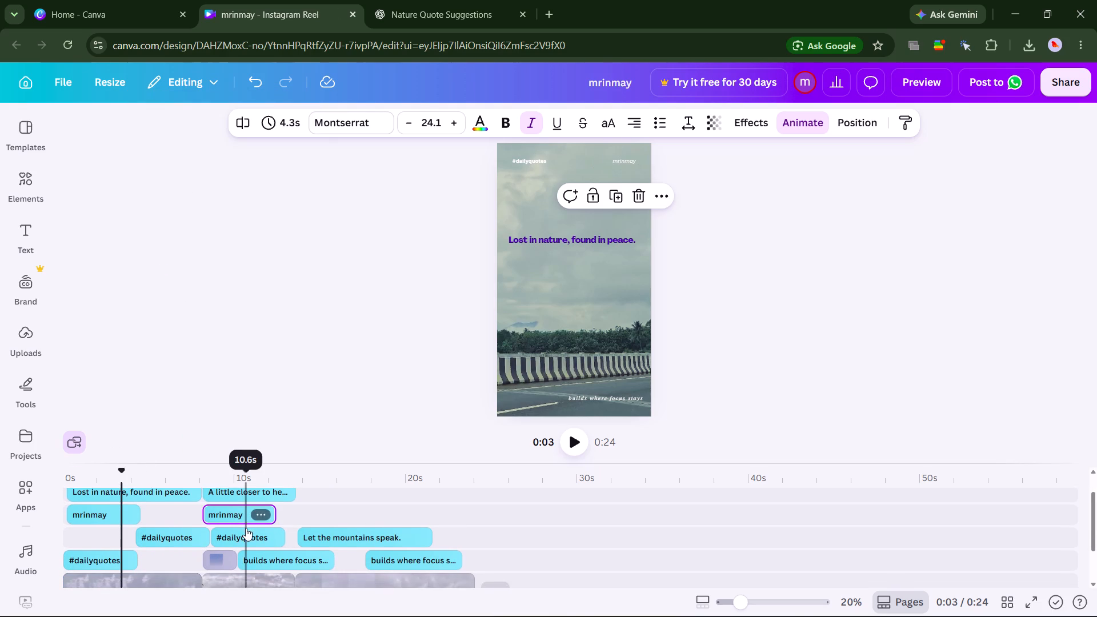
pyautogui.scroll(1, 246, 528)
pyautogui.moveTo(235, 541); pyautogui.dragTo(239, 517, button='right')
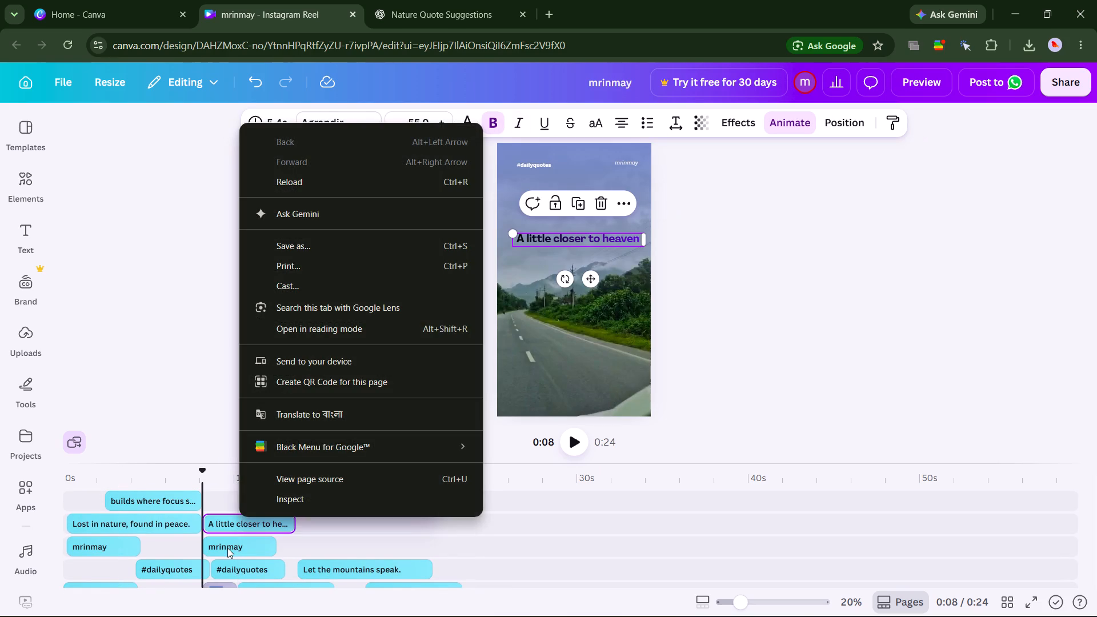
pyautogui.click(227, 548)
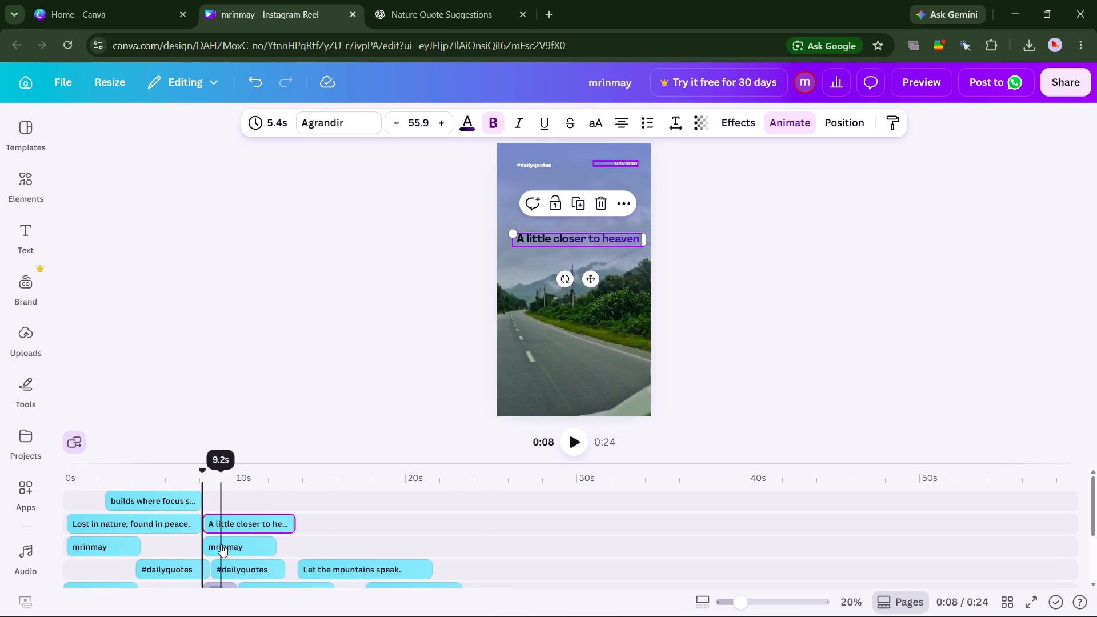
pyautogui.moveTo(221, 544); pyautogui.dragTo(227, 504)
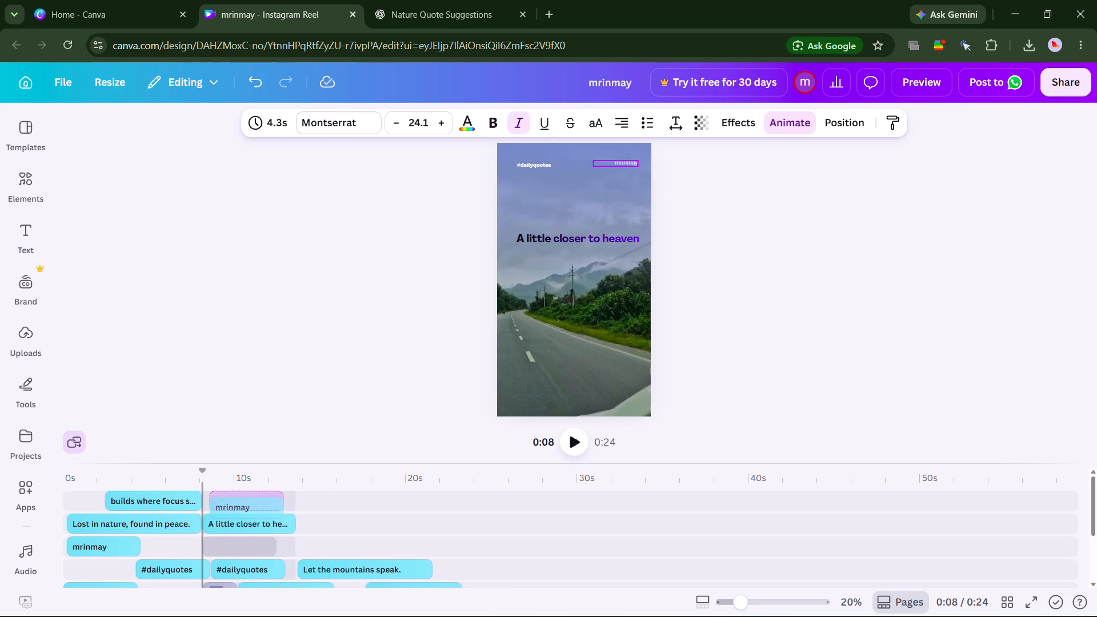
pyautogui.moveTo(227, 504); pyautogui.dragTo(227, 502)
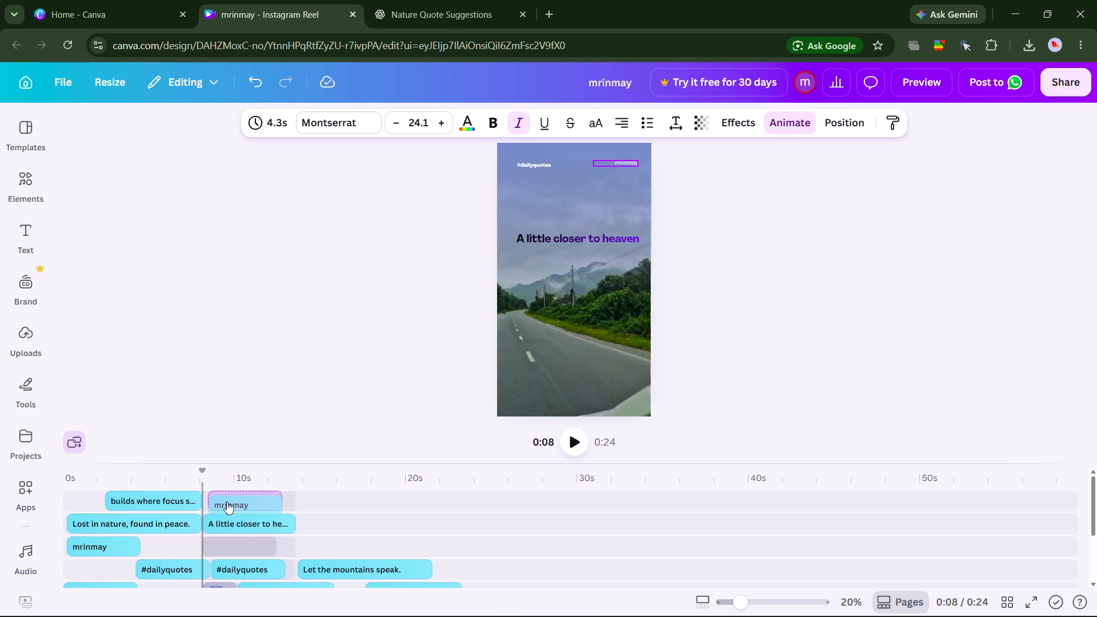
# Play the reel from about 8 s to check the texts over the road and mountain clips.
pyautogui.click(582, 440)
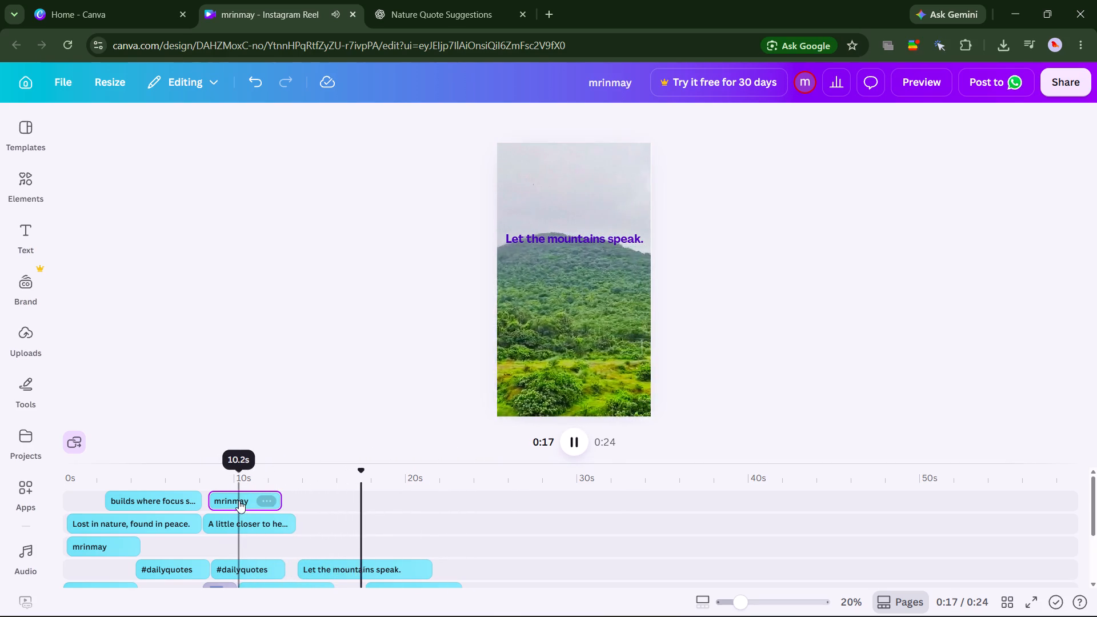
# Open the available actions for the name label copy on the top track over the road clip.
pyautogui.click(266, 500)
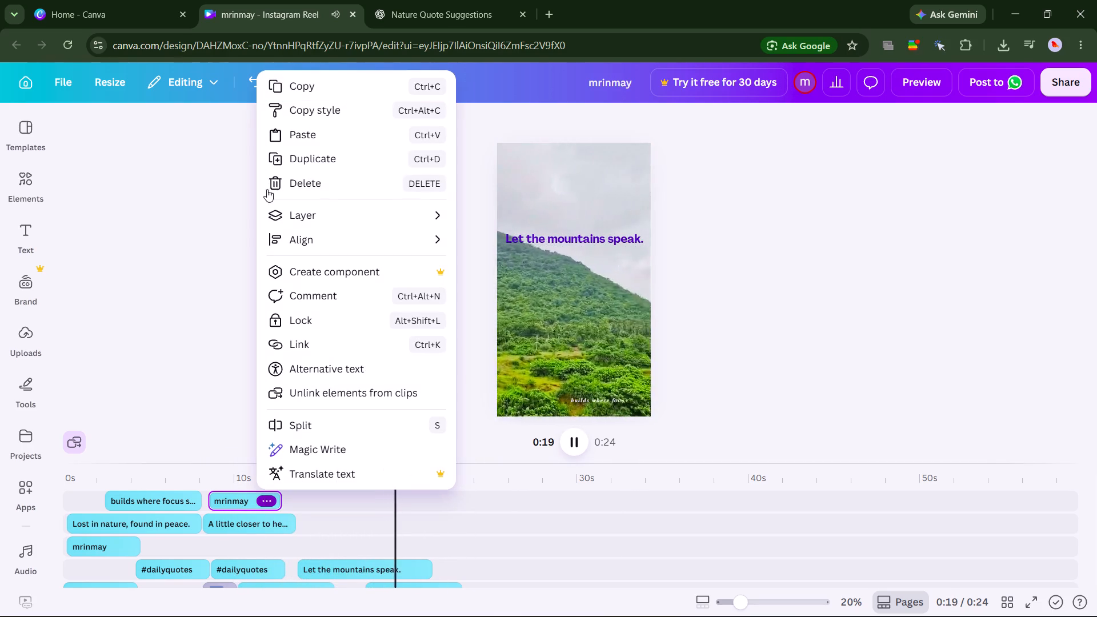
# Duplicate the road clip's name label and place the copy on the top track from about 17.6 s, aligned with the green hill clip's tagline start.
pyautogui.click(313, 158)
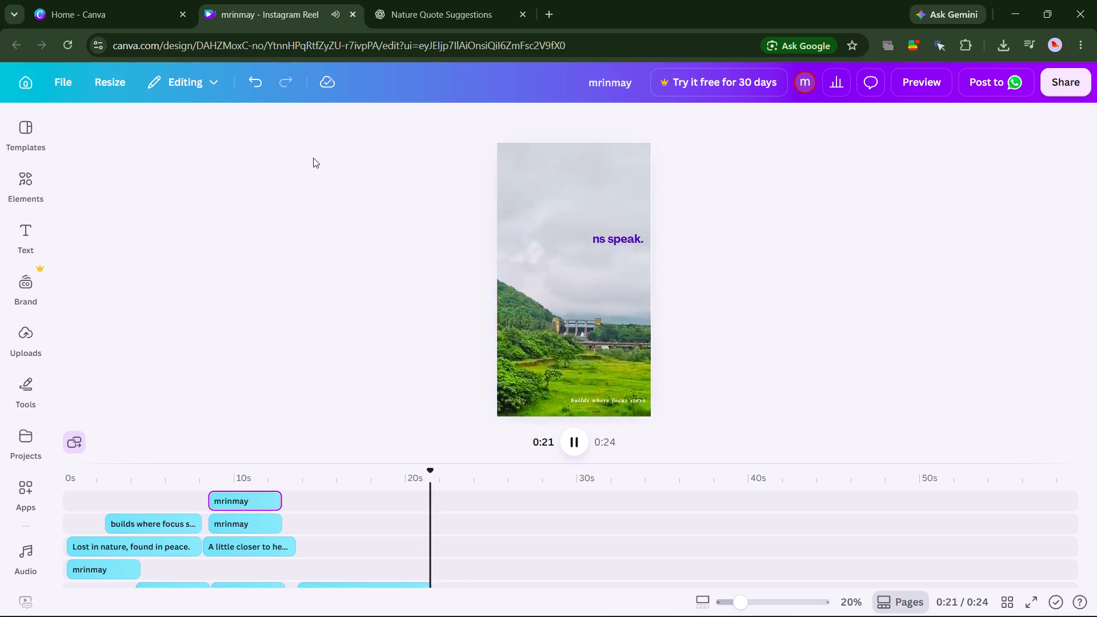
pyautogui.moveTo(246, 499); pyautogui.dragTo(246, 499)
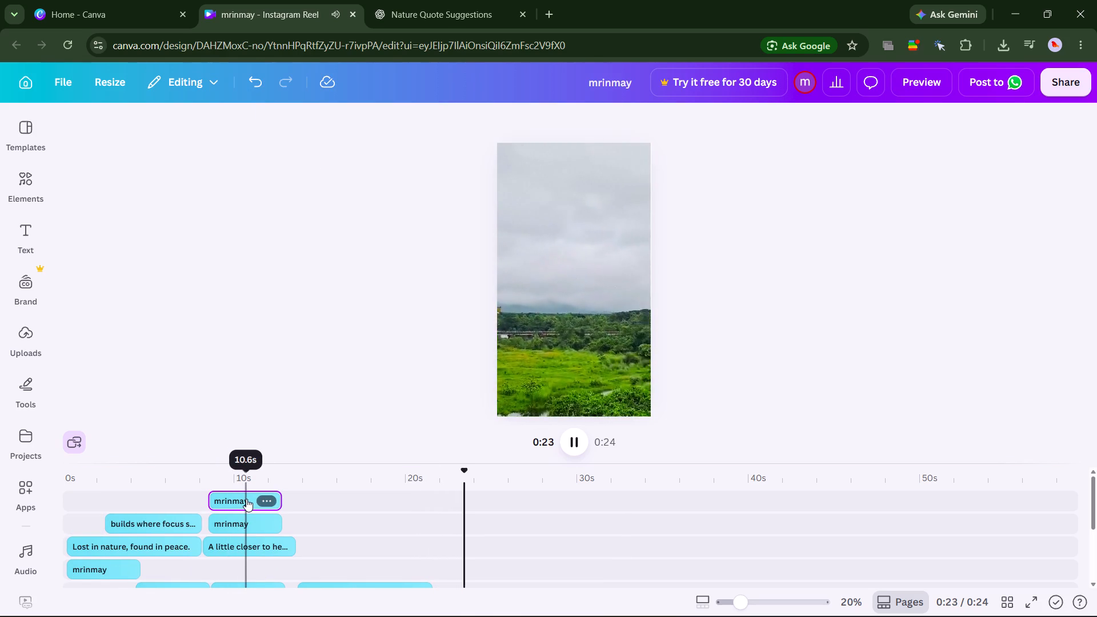
pyautogui.moveTo(246, 499); pyautogui.dragTo(339, 515)
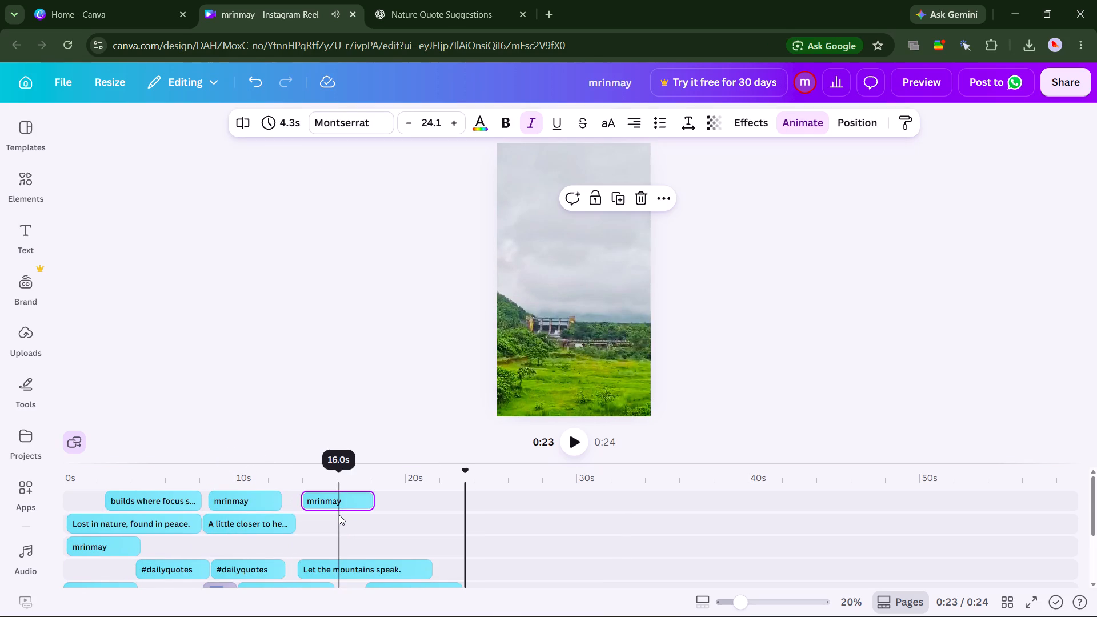
pyautogui.scroll(-1, 339, 515)
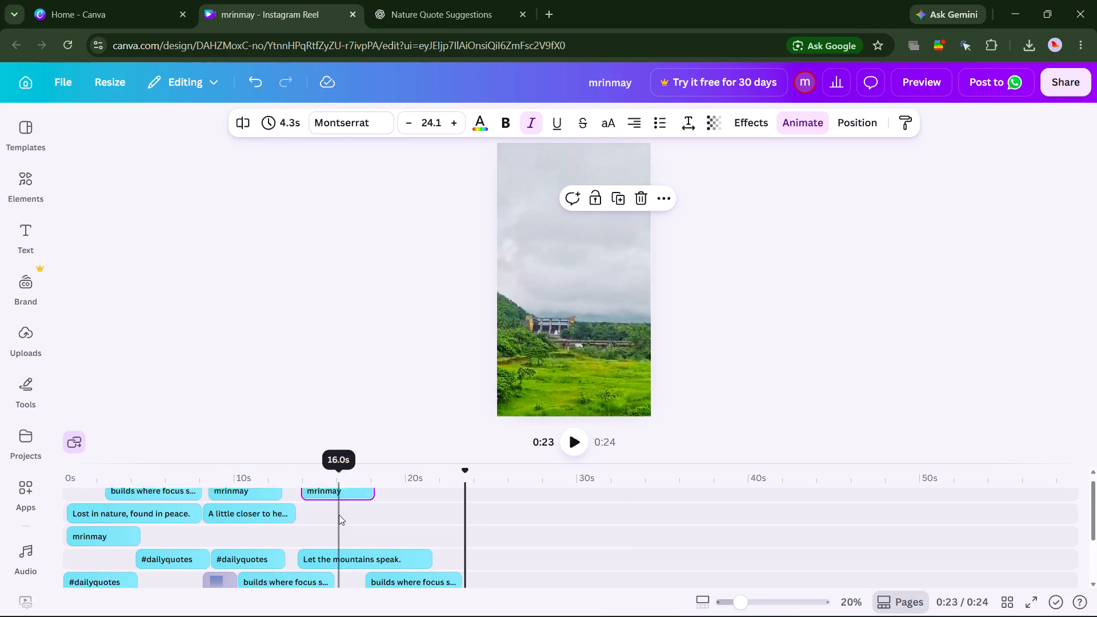
pyautogui.scroll(-1, 339, 515)
pyautogui.scroll(2, 339, 515)
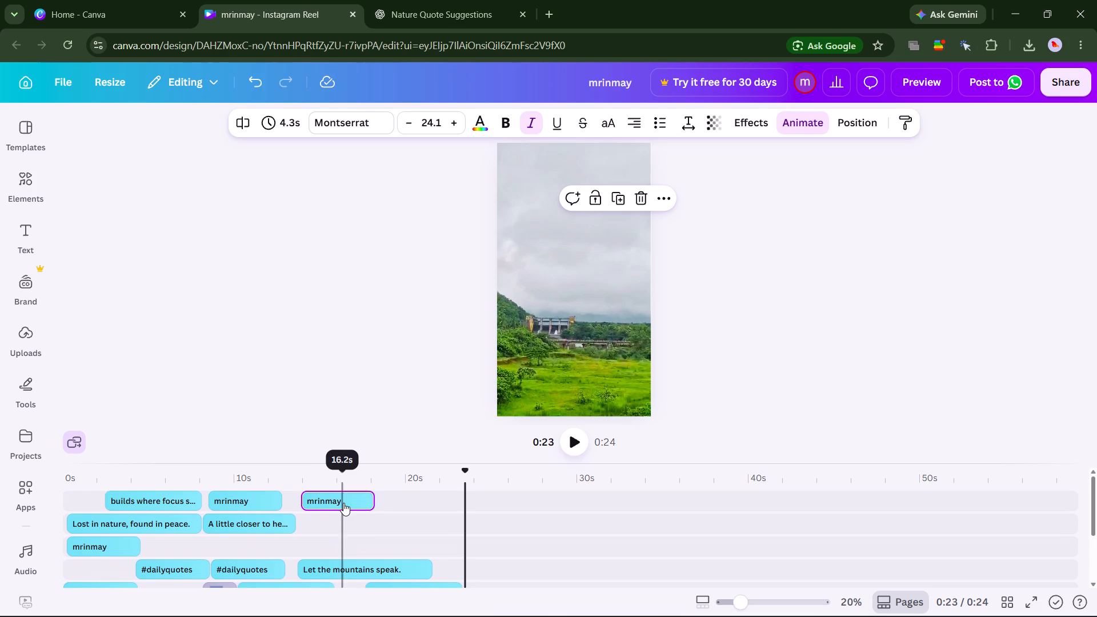
pyautogui.moveTo(345, 499); pyautogui.dragTo(410, 504)
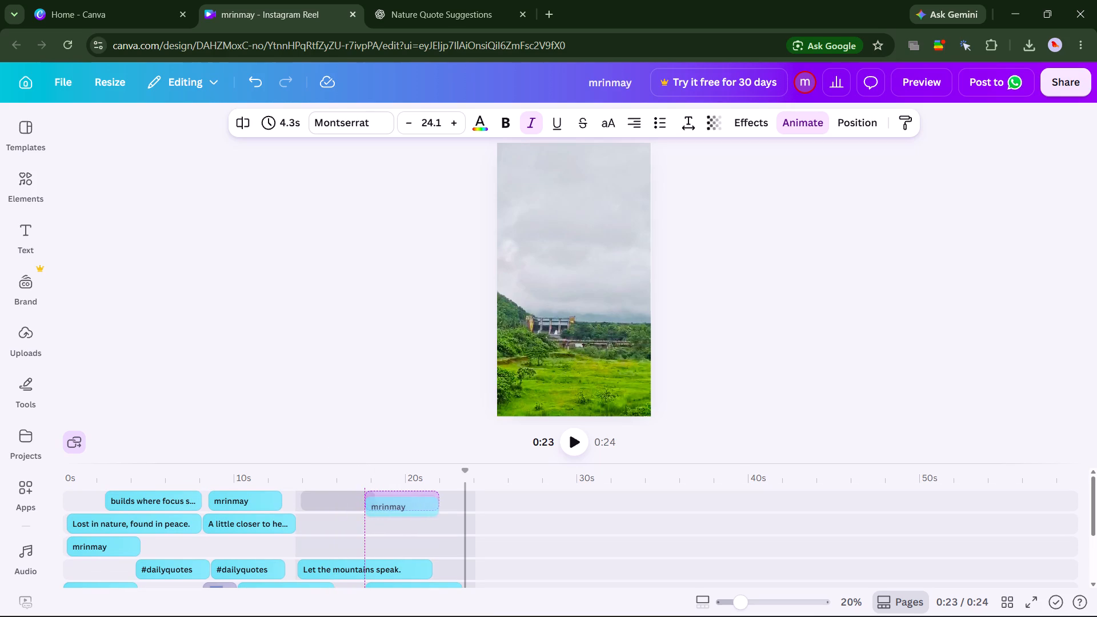
pyautogui.moveTo(410, 504); pyautogui.dragTo(417, 504)
pyautogui.moveTo(417, 504); pyautogui.dragTo(413, 503)
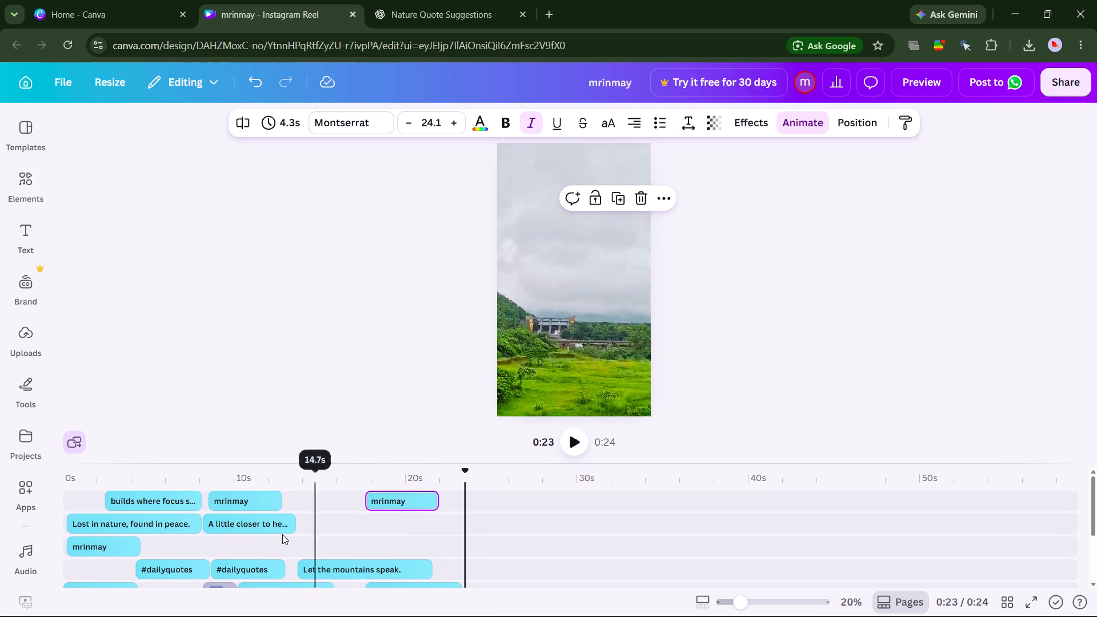
# Duplicate the opening clip's "#dailyquotes" text and place the copy on the top track from about 13 s, between the two name labels.
pyautogui.scroll(-1, 150, 534)
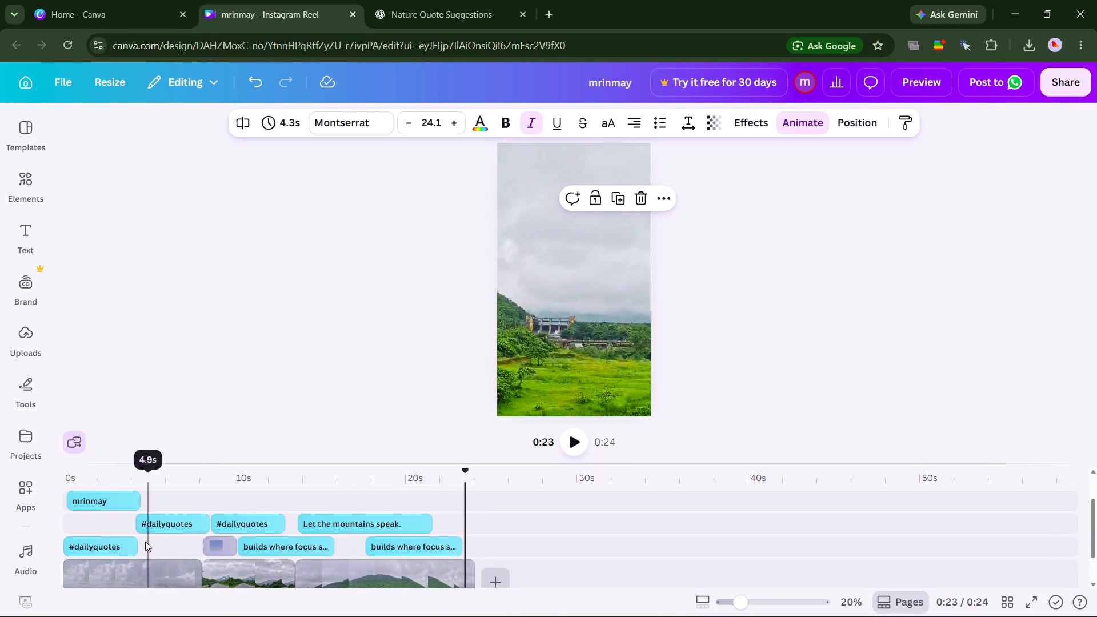
pyautogui.click(122, 544)
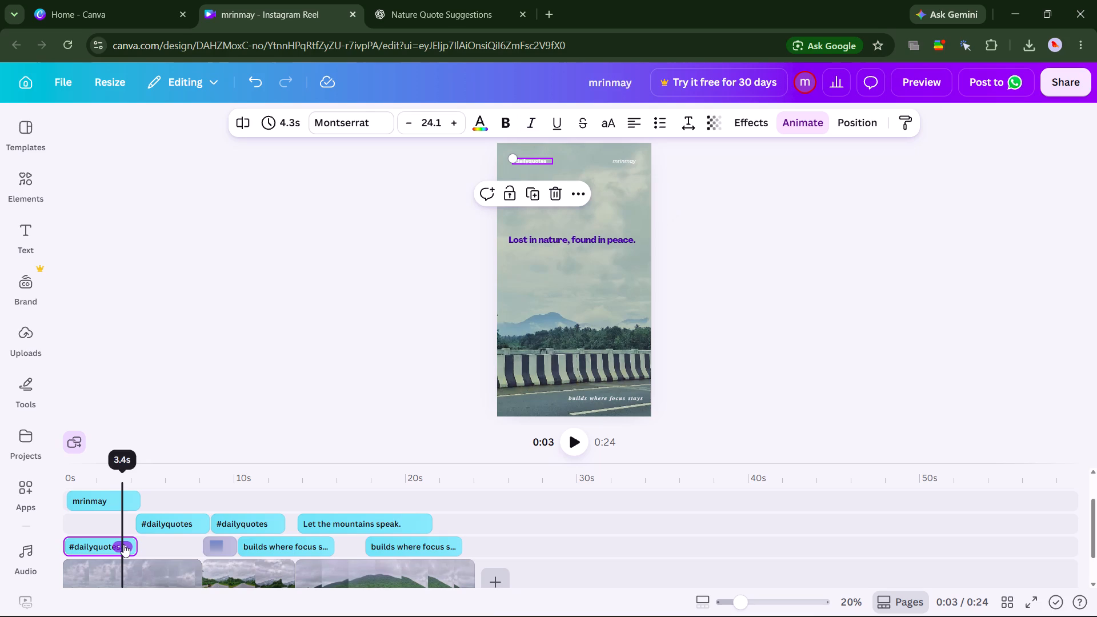
pyautogui.click(125, 545)
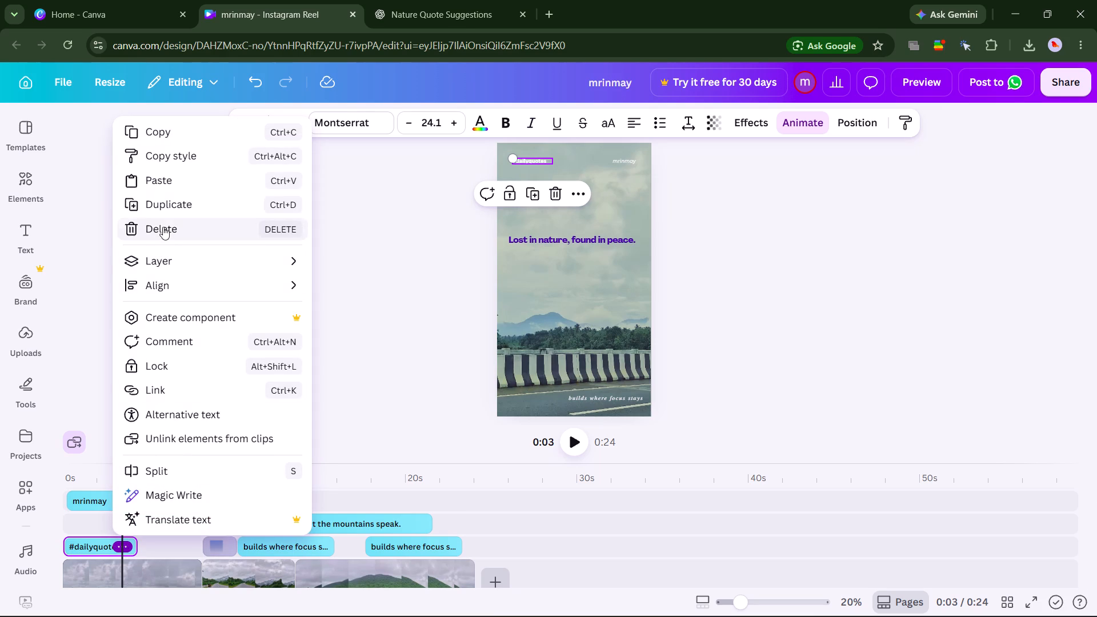
pyautogui.click(170, 213)
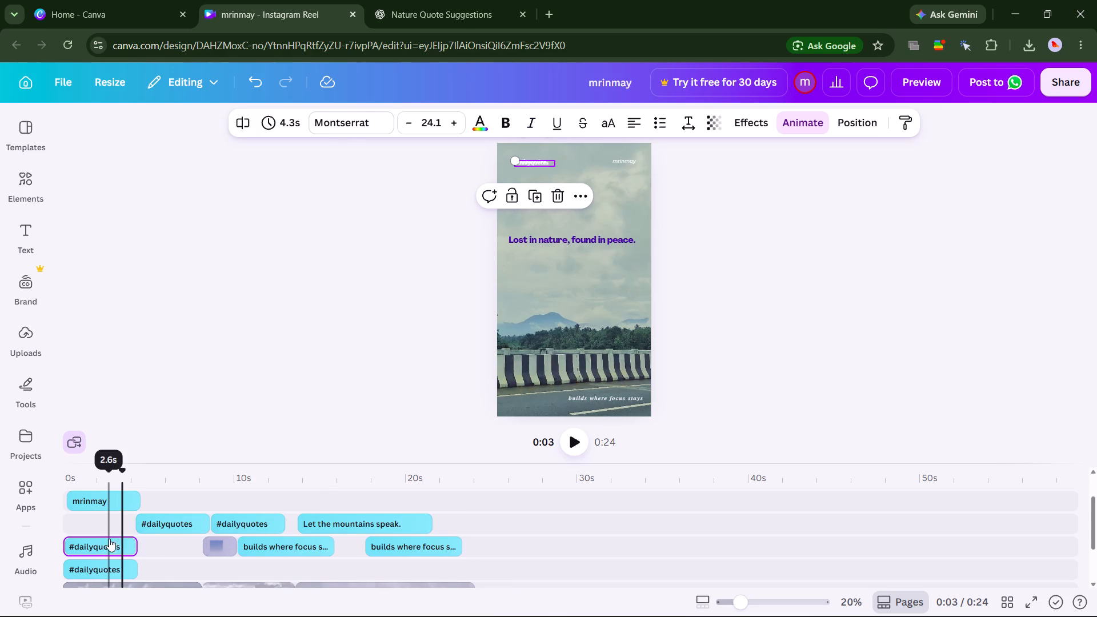
pyautogui.moveTo(95, 569); pyautogui.dragTo(155, 531)
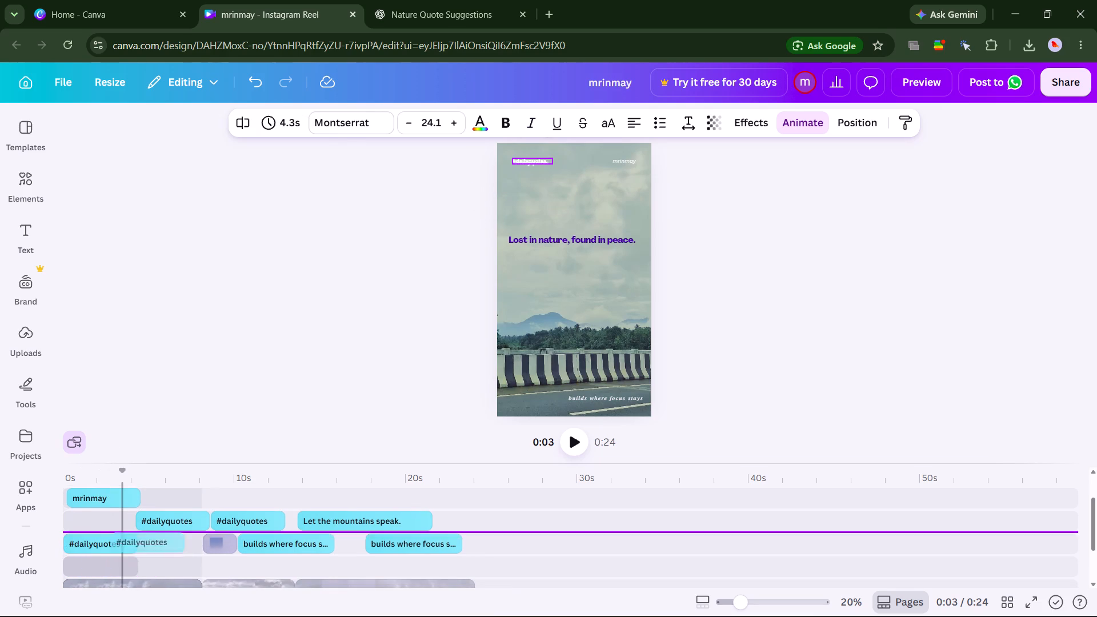
pyautogui.moveTo(155, 531); pyautogui.dragTo(286, 524)
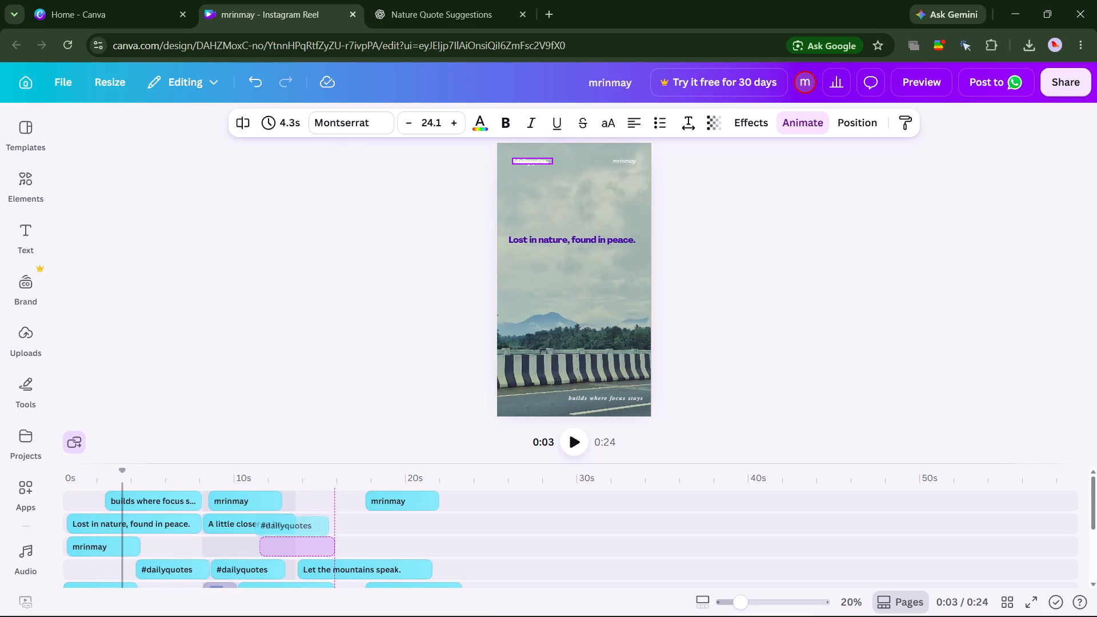
pyautogui.moveTo(286, 524); pyautogui.dragTo(316, 500)
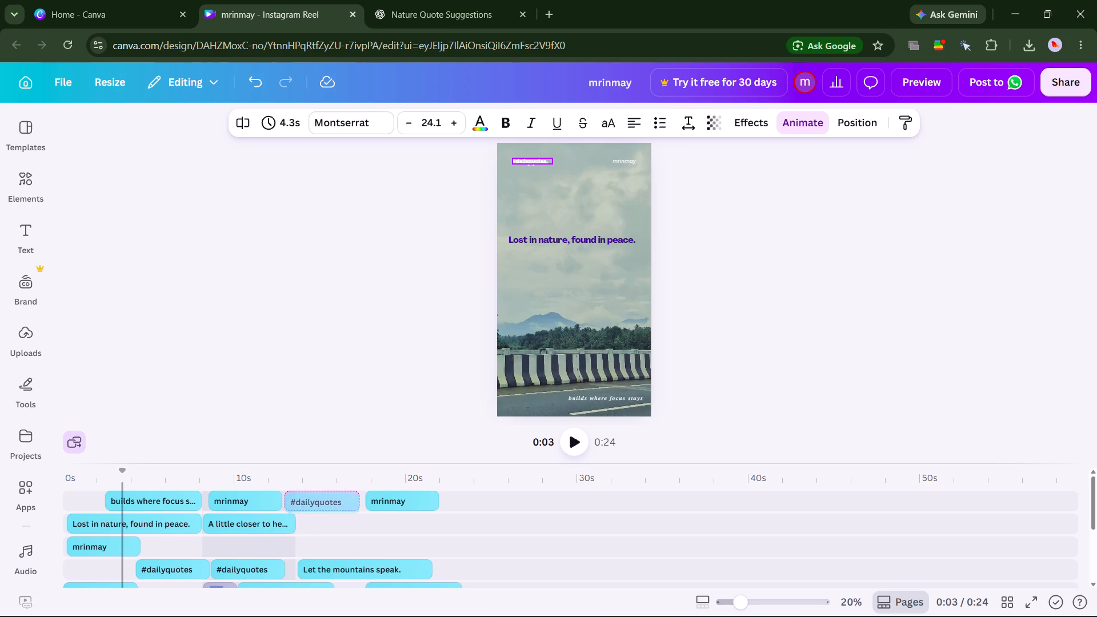
pyautogui.moveTo(316, 500); pyautogui.dragTo(323, 499)
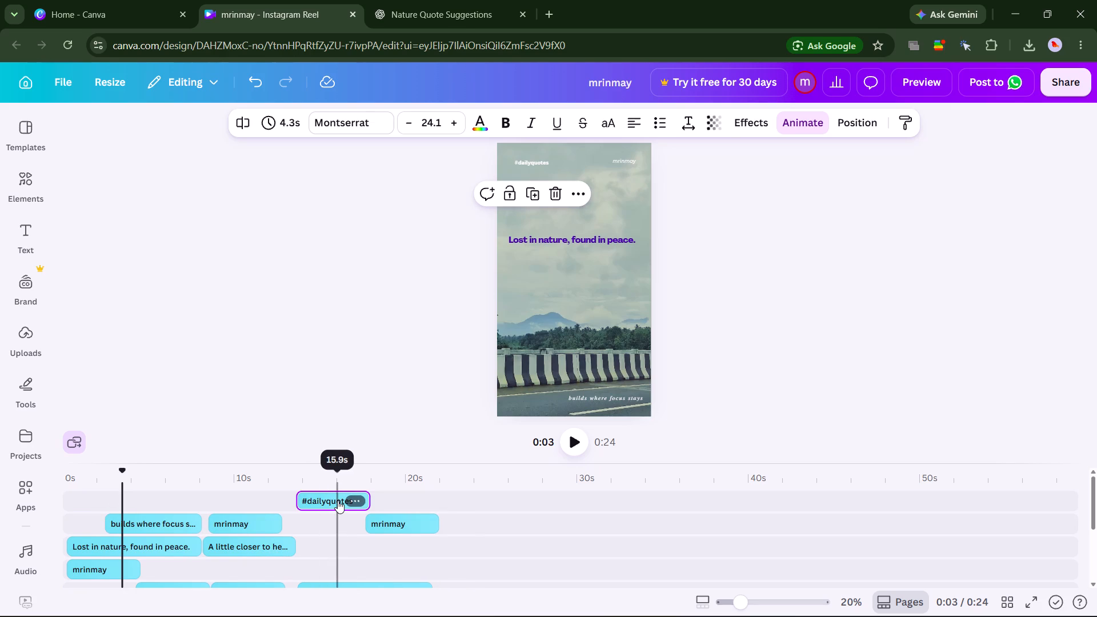
pyautogui.moveTo(338, 500); pyautogui.dragTo(329, 525)
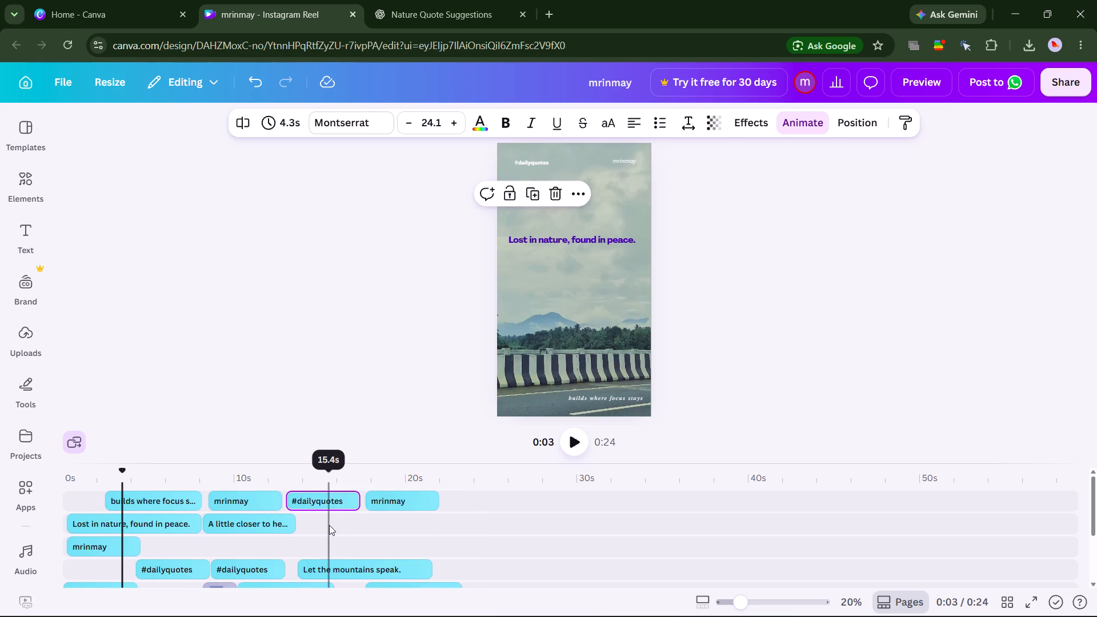
# Move the green hill clip's name label down to the second track, starting at about 18.4 s.
pyautogui.moveTo(395, 503); pyautogui.dragTo(407, 520)
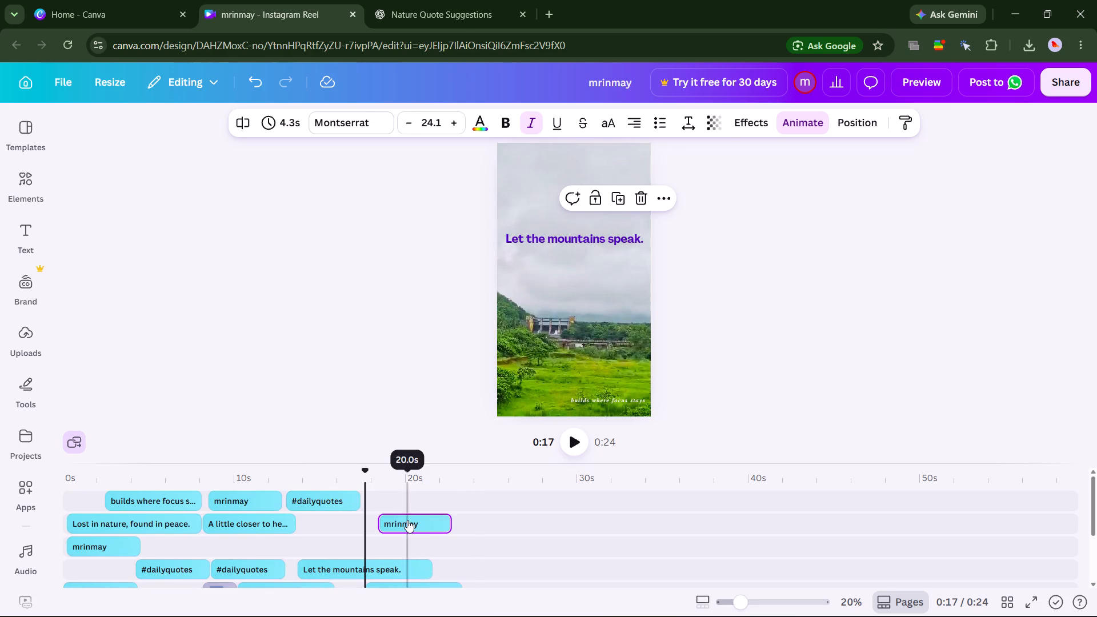
# Shift the top track's "#dailyquotes" copy to start with the green hill clip, at about 13.6 s.
pyautogui.moveTo(338, 500); pyautogui.dragTo(346, 499)
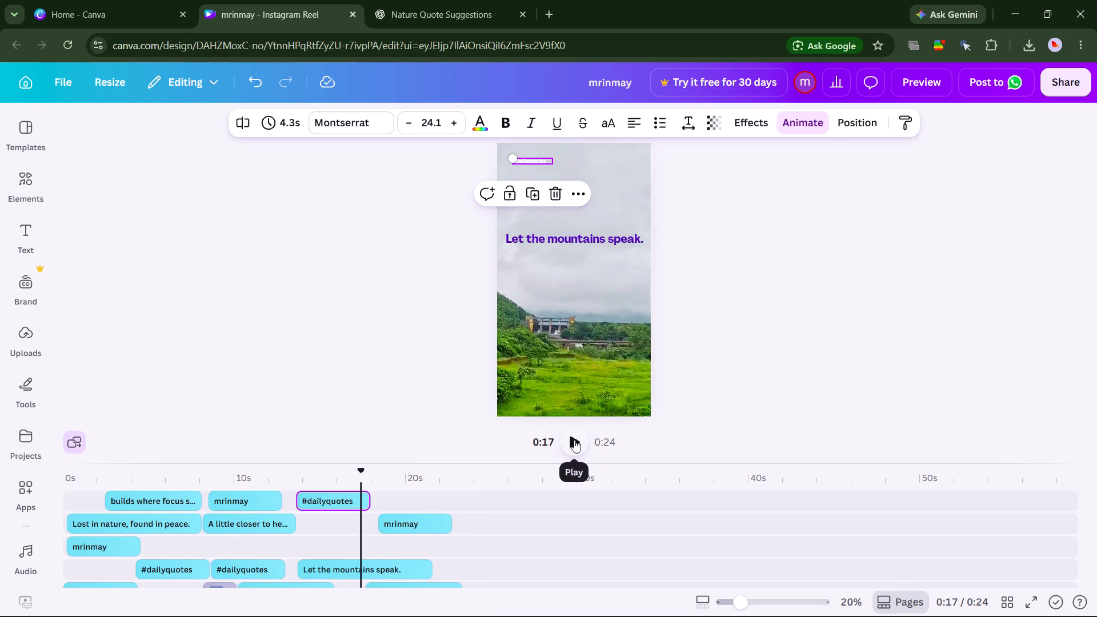
# Play the reel from about 17 s to check the texts over the green hill clip.
pyautogui.click(574, 440)
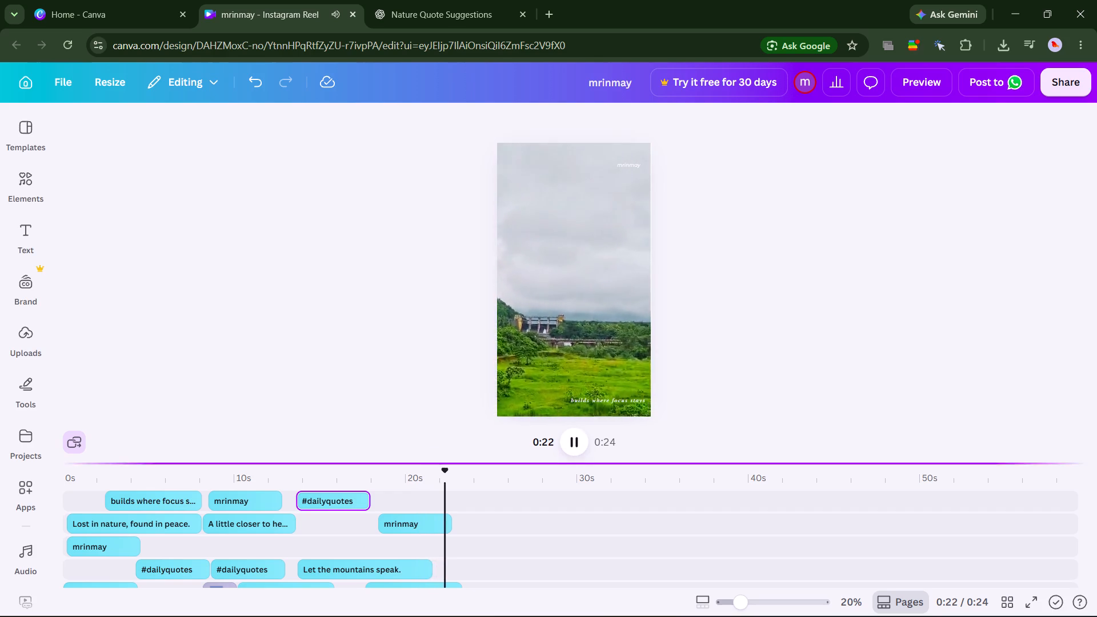
# Extend the green hill clip's "#dailyquotes" text to 8.0 s, ending level with "Let the mountains speak.".
pyautogui.moveTo(368, 502); pyautogui.dragTo(376, 503)
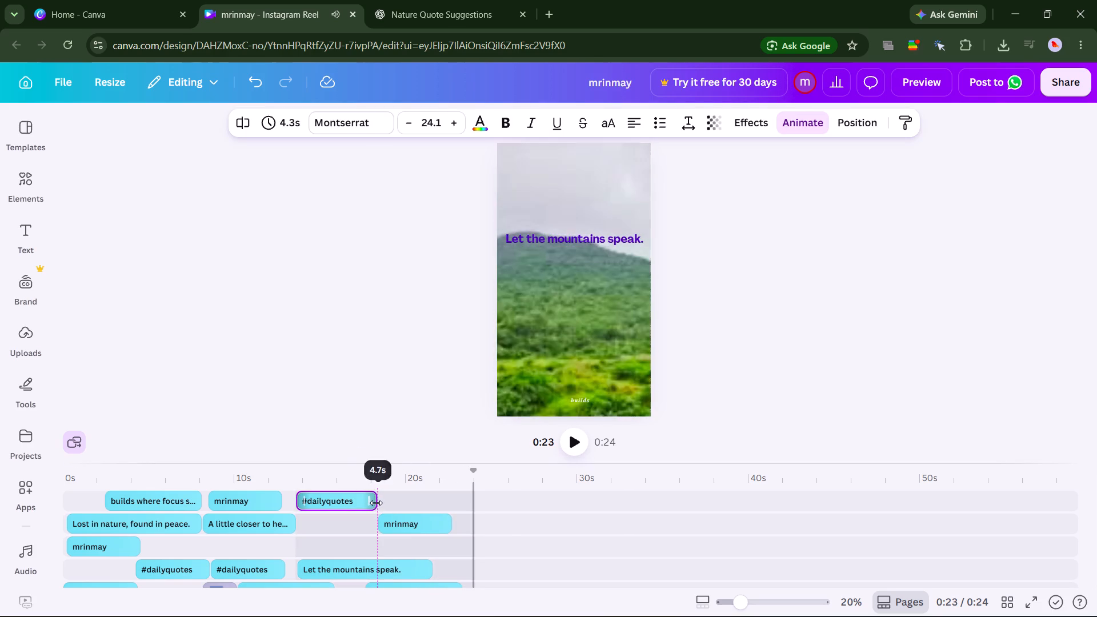
pyautogui.moveTo(376, 503); pyautogui.dragTo(392, 502)
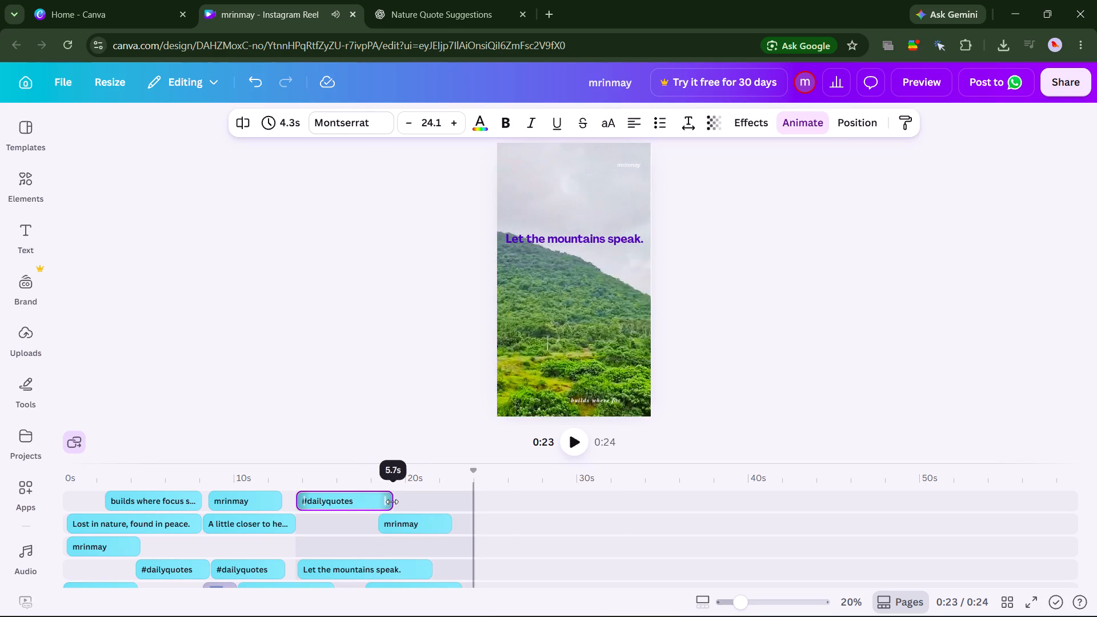
pyautogui.moveTo(392, 502); pyautogui.dragTo(423, 504)
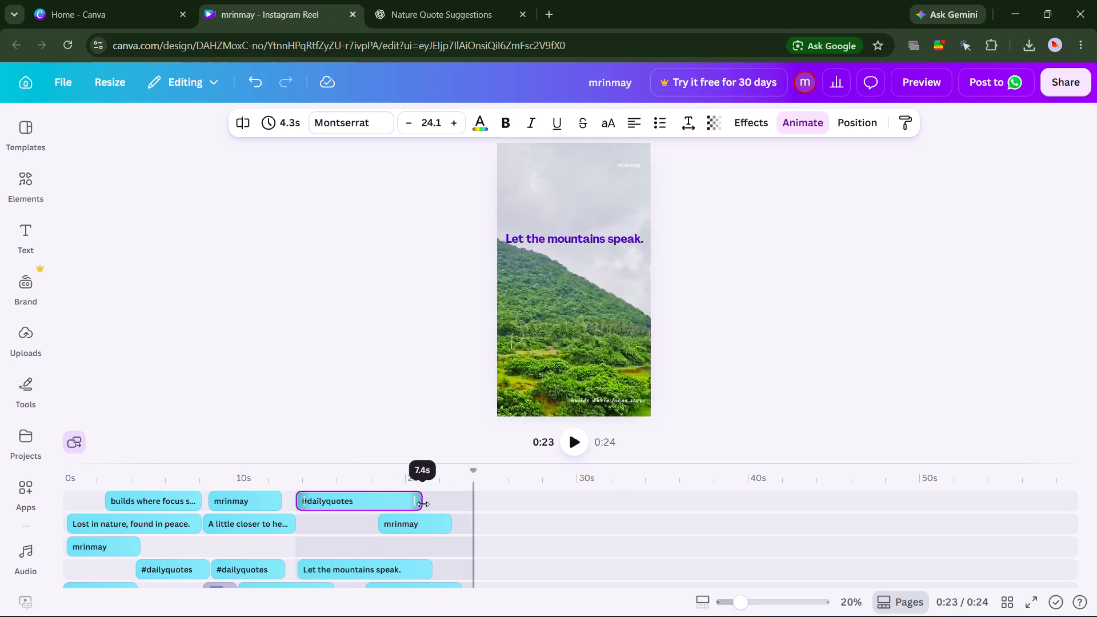
pyautogui.moveTo(423, 504); pyautogui.dragTo(434, 507)
# Extend the road clip's "#dailyquotes" text to 4.9 s so it ends with the road clip.
pyautogui.scroll(-1, 434, 507)
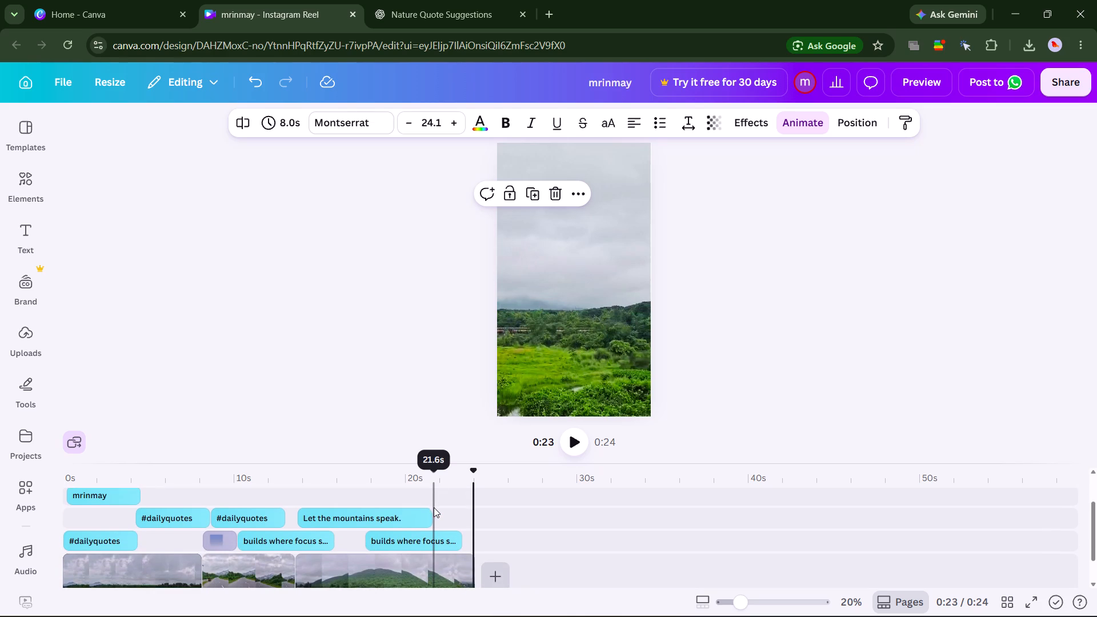
pyautogui.scroll(-1, 434, 507)
pyautogui.scroll(1, 434, 507)
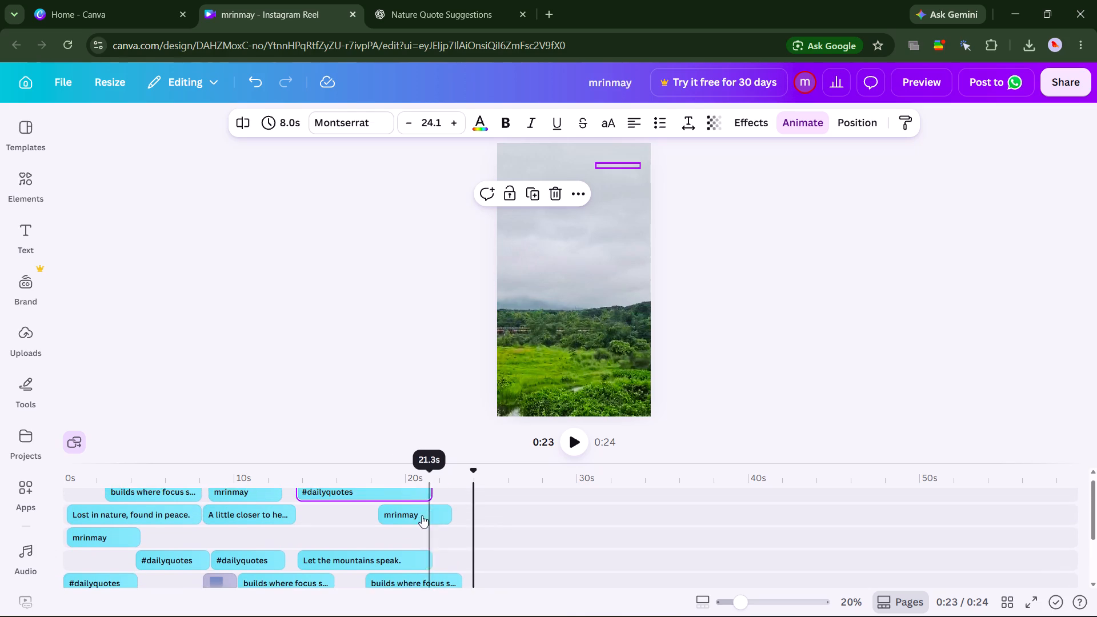
pyautogui.scroll(-1, 211, 563)
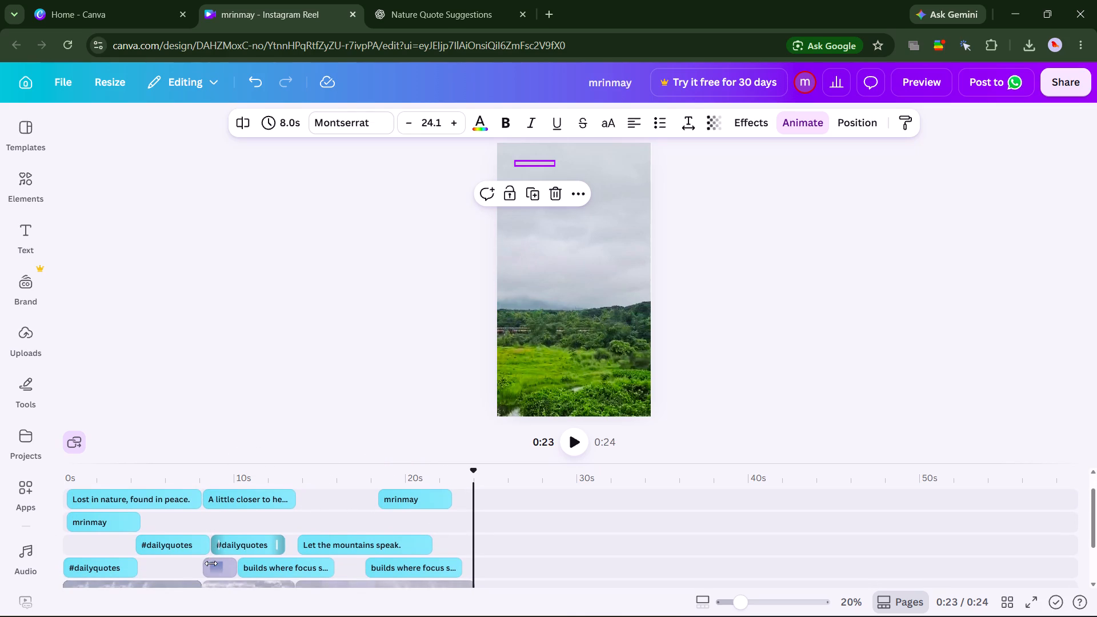
pyautogui.moveTo(285, 546); pyautogui.dragTo(292, 546)
pyautogui.scroll(-1, 292, 546)
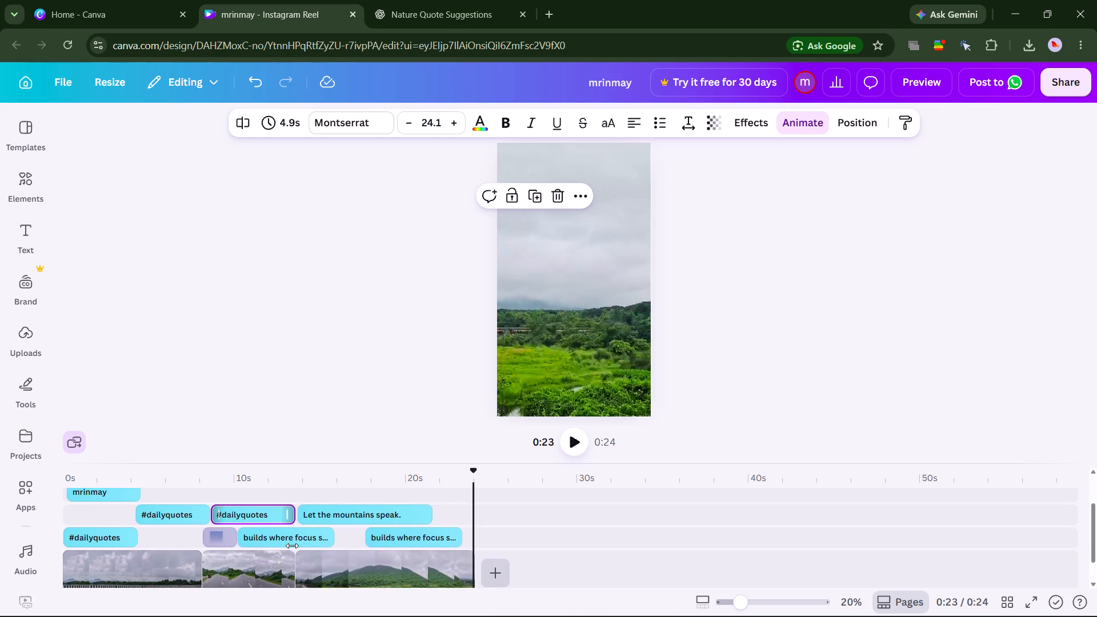
pyautogui.scroll(-2, 292, 546)
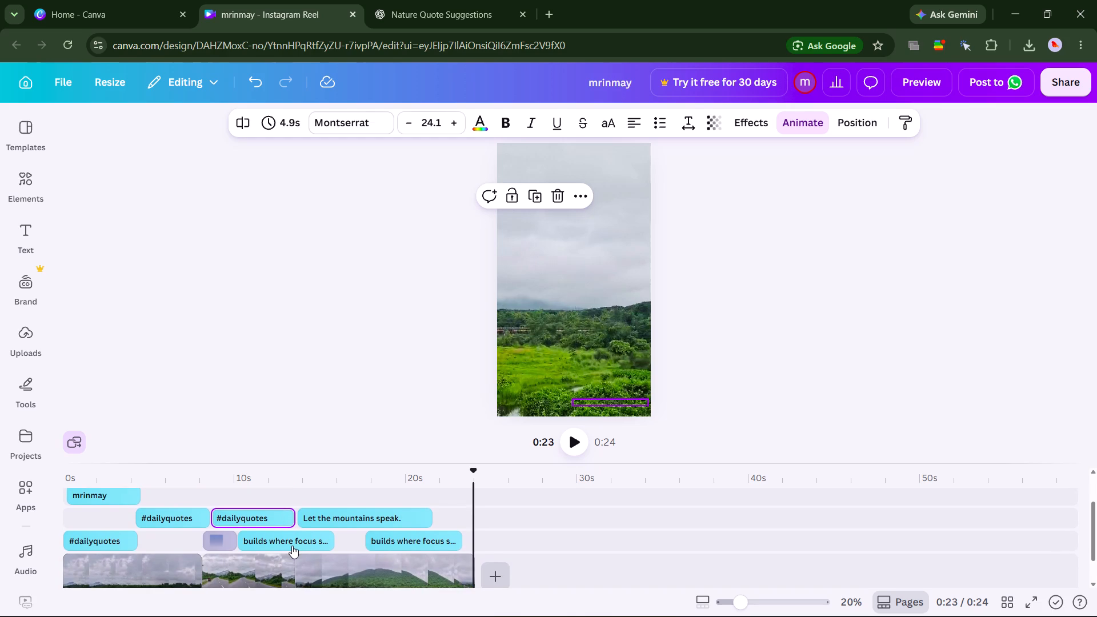
# Play the reel to check the text timings over the clips.
pyautogui.click(574, 437)
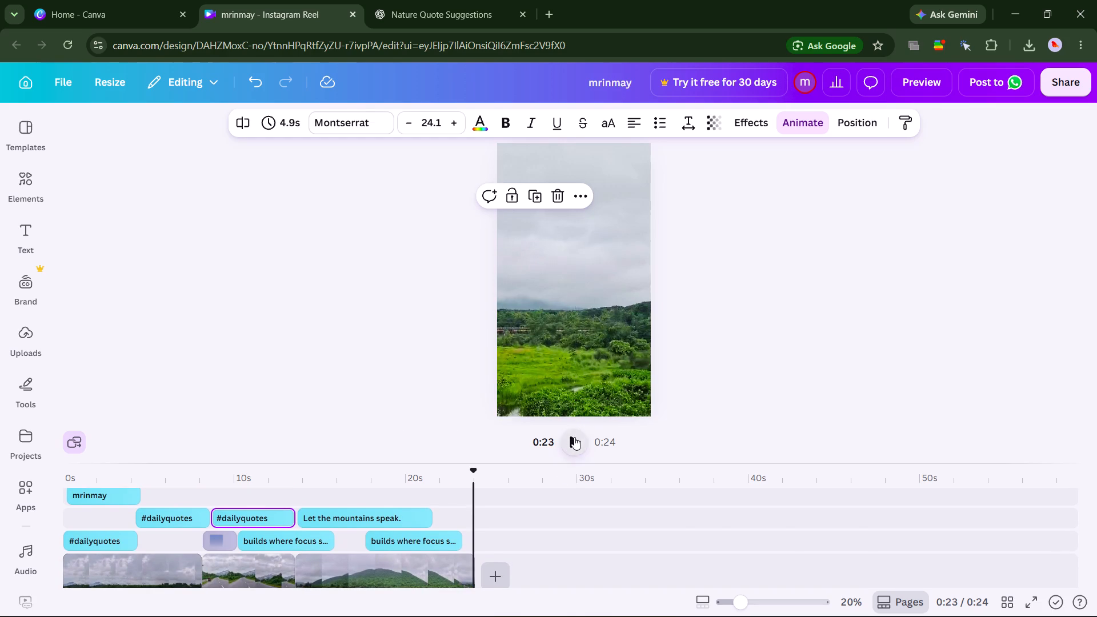
pyautogui.click(574, 437)
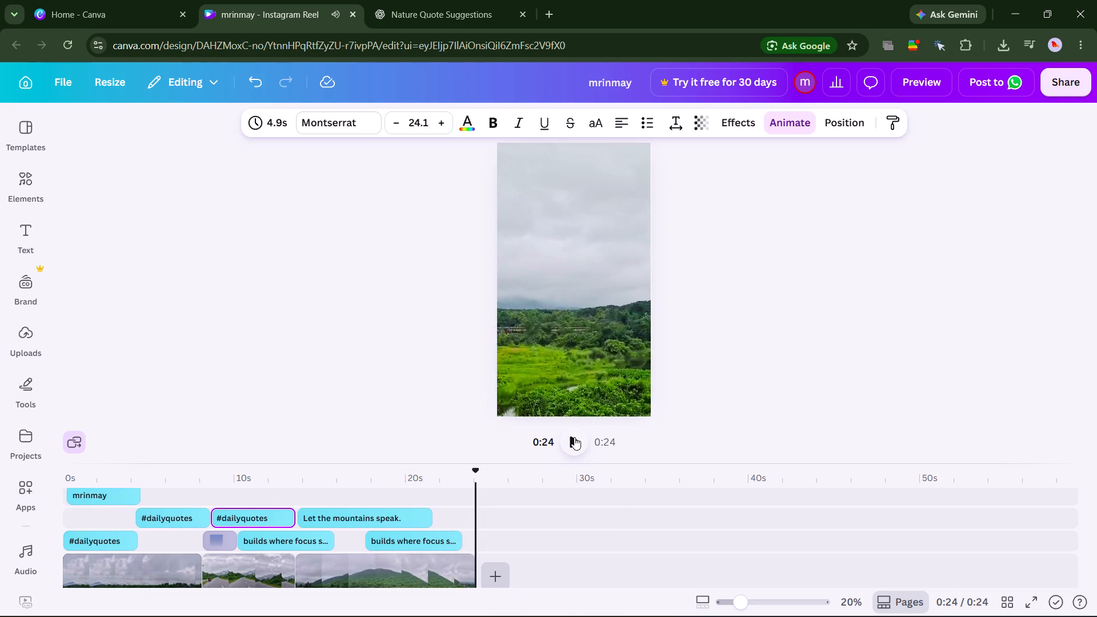
# Extend the "Let the mountains speak." quote to 10.4 s, up to the end of the green hill clip.
pyautogui.moveTo(431, 516); pyautogui.dragTo(452, 520, button='right')
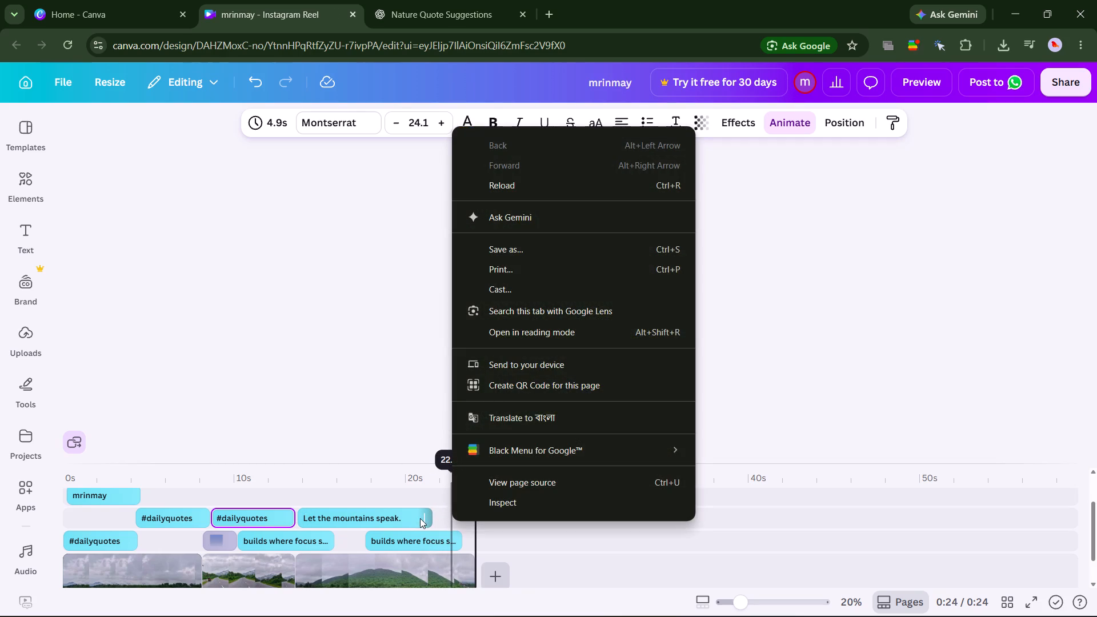
pyautogui.click(420, 518)
pyautogui.moveTo(420, 518); pyautogui.dragTo(445, 518)
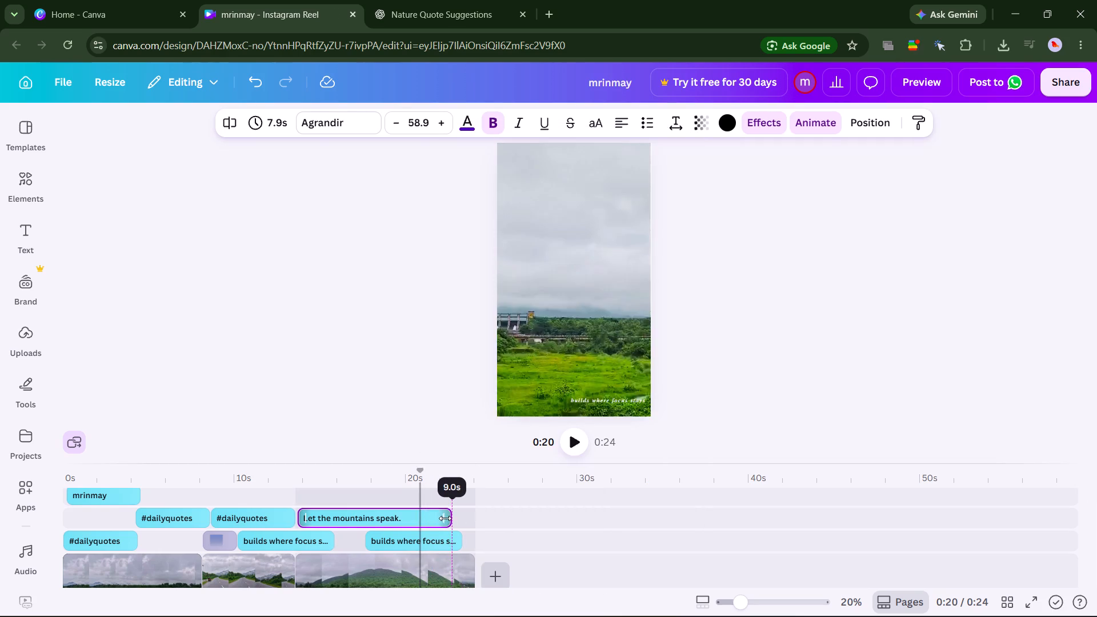
pyautogui.moveTo(445, 518); pyautogui.dragTo(462, 520)
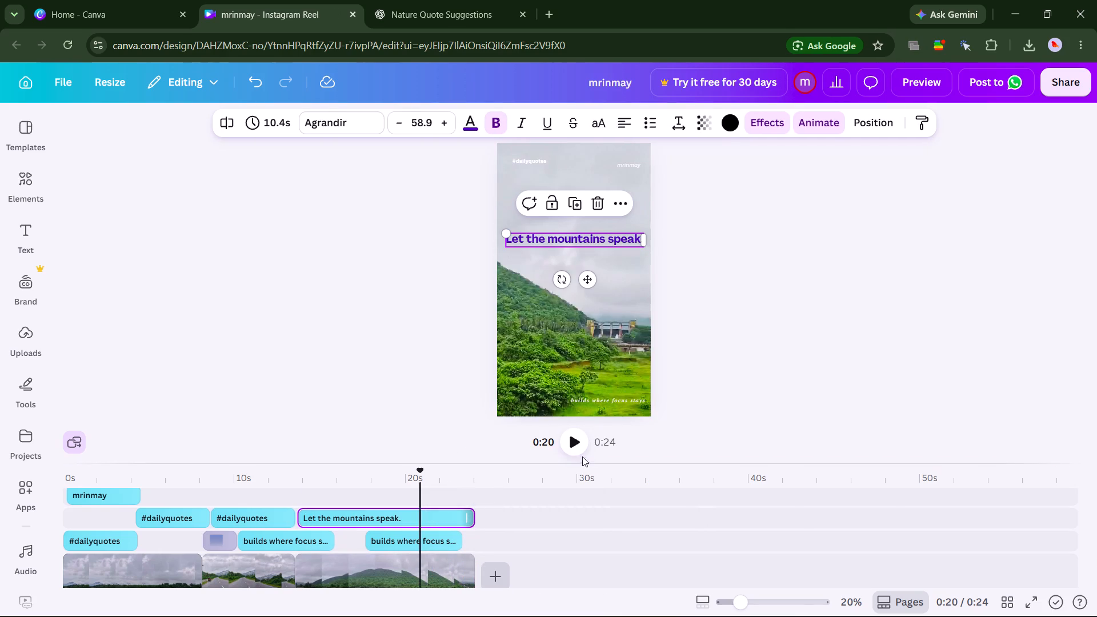
# Play the reel from about 20 s to check the extended quote over its ending.
pyautogui.click(584, 446)
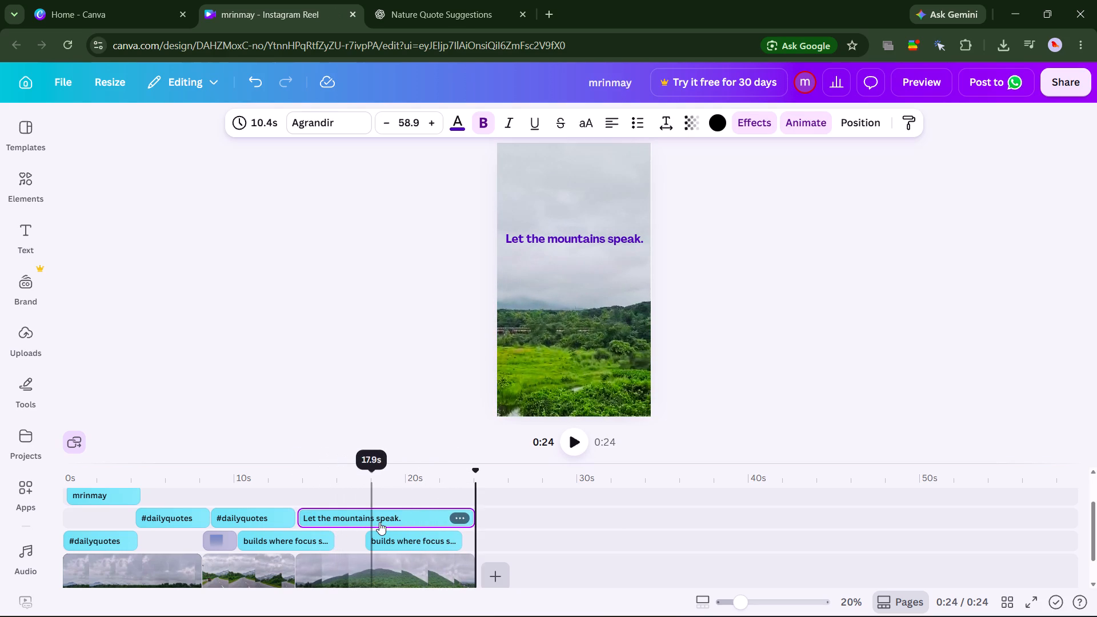
# Extend the end of the green hill clip's name label to give it a duration of 5.2 s.
pyautogui.scroll(2, 379, 522)
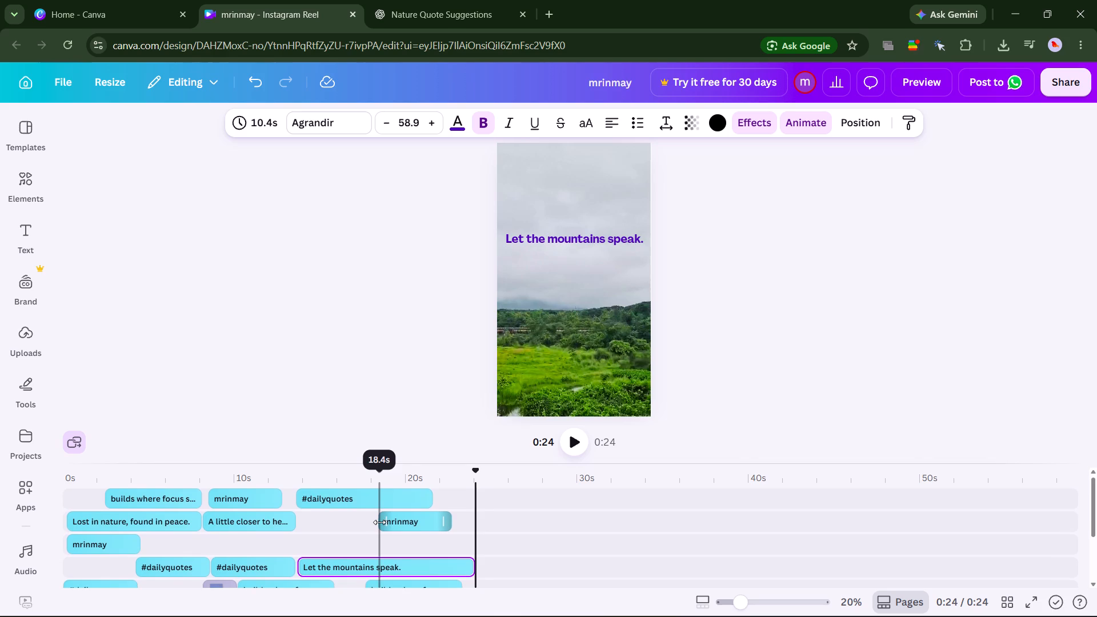
pyautogui.moveTo(445, 514); pyautogui.dragTo(452, 515, button='right')
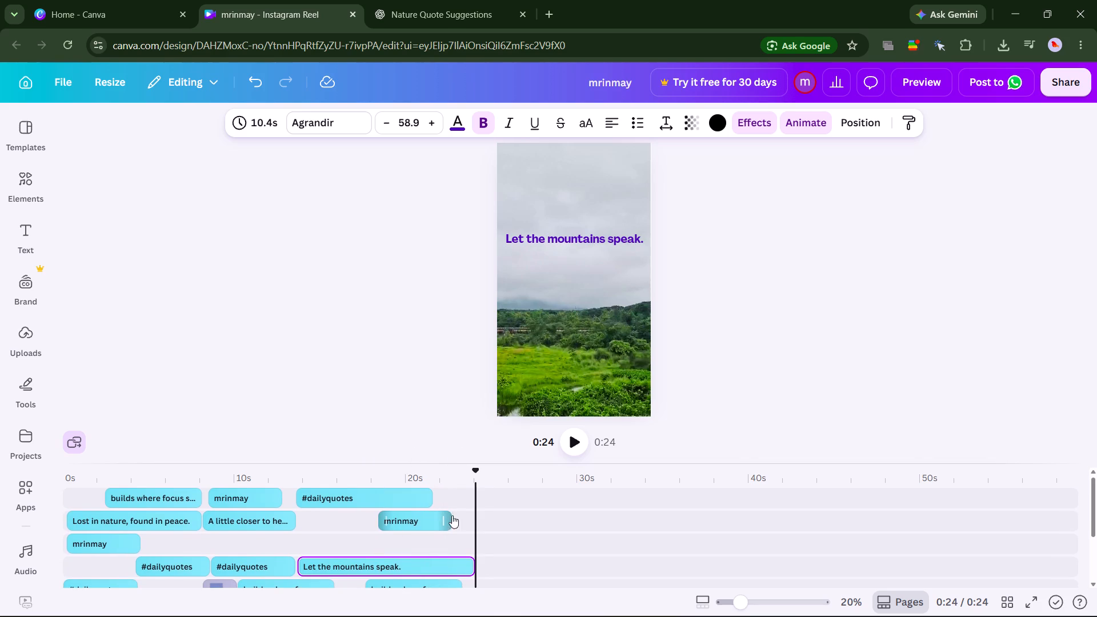
pyautogui.moveTo(452, 515); pyautogui.dragTo(455, 515, button='right')
pyautogui.click(444, 517)
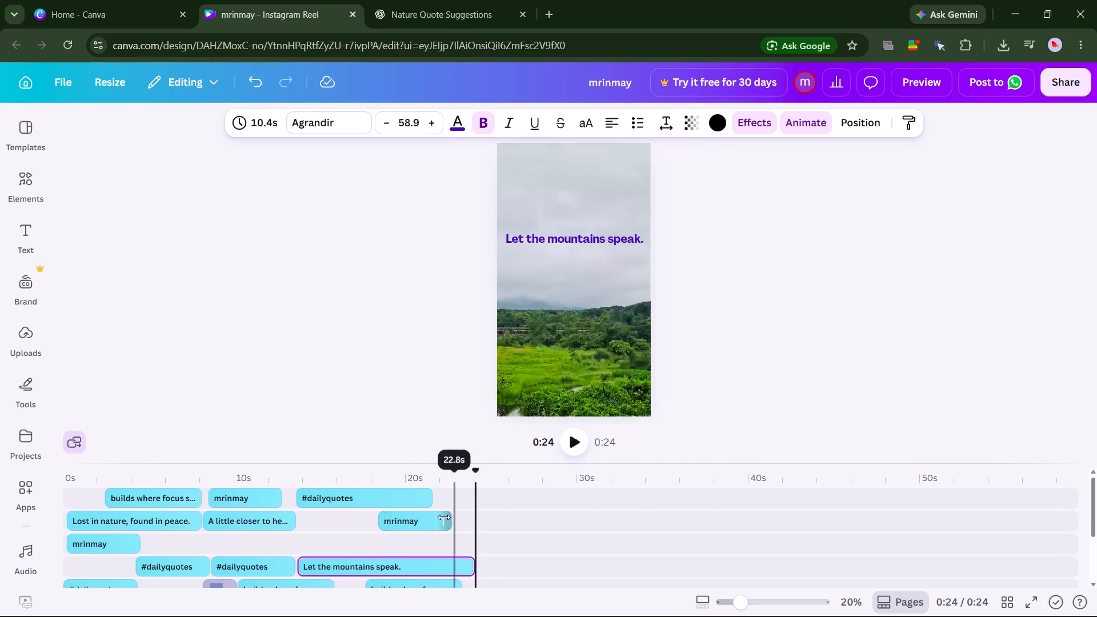
pyautogui.moveTo(444, 517); pyautogui.dragTo(451, 519)
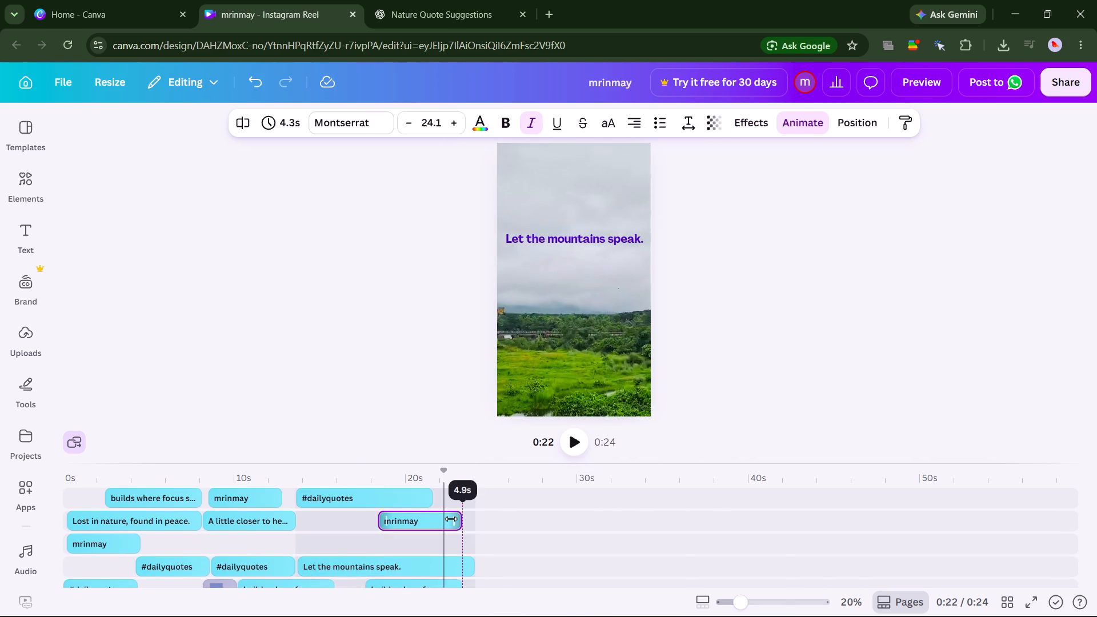
pyautogui.moveTo(451, 519); pyautogui.dragTo(459, 519)
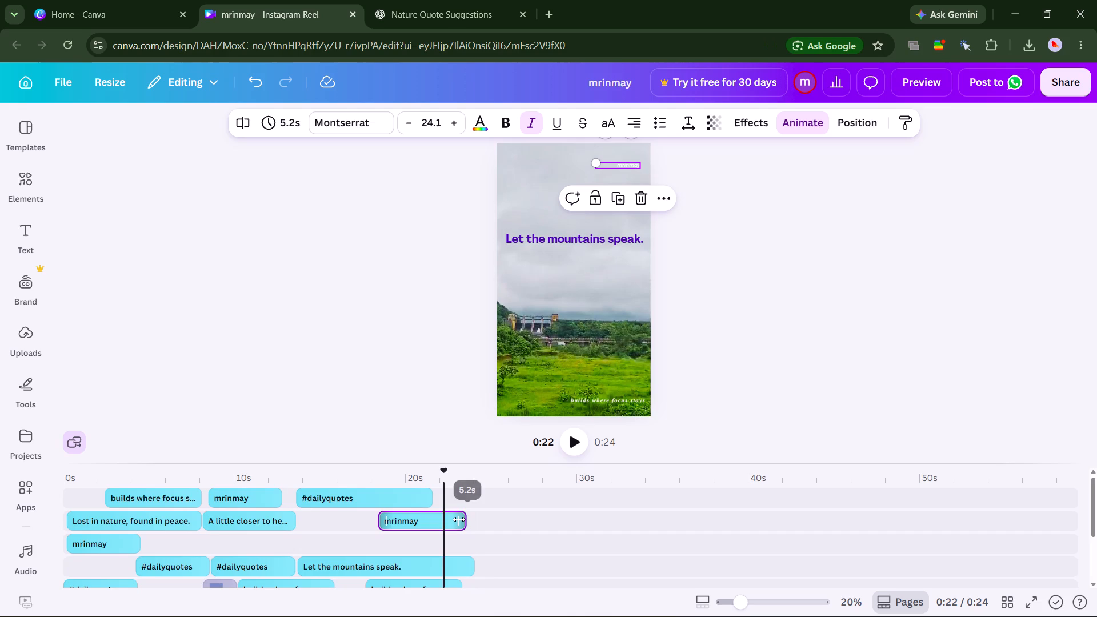
# Extend the green hill clip's "builds where focus stays" tagline at both ends to 6.8 s, finishing at the clip's end.
pyautogui.scroll(-2, 459, 519)
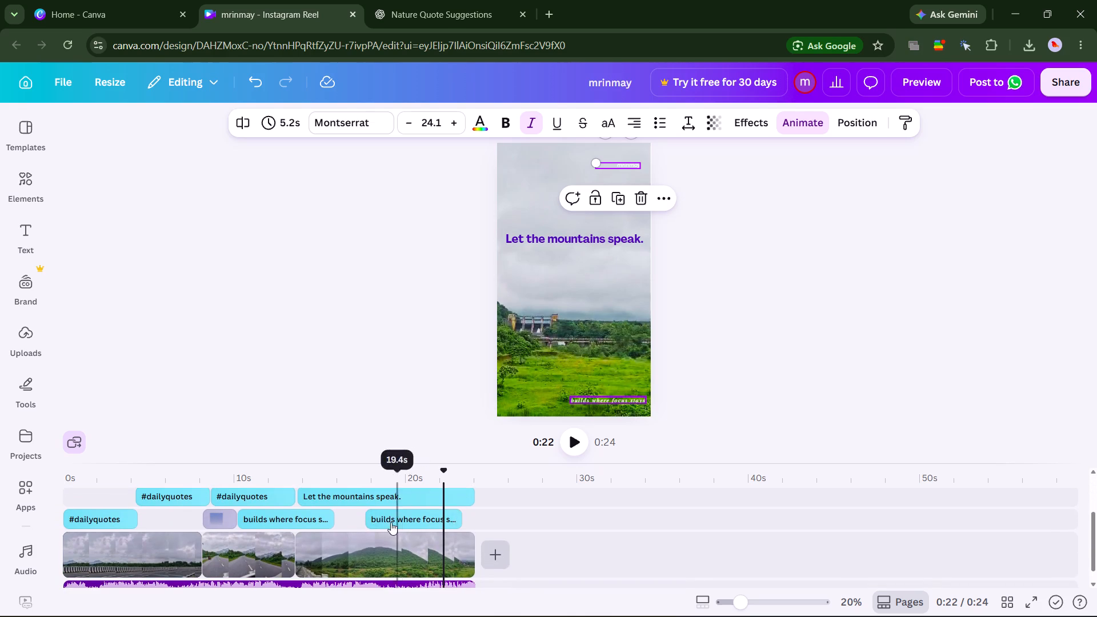
pyautogui.moveTo(371, 520); pyautogui.dragTo(371, 520)
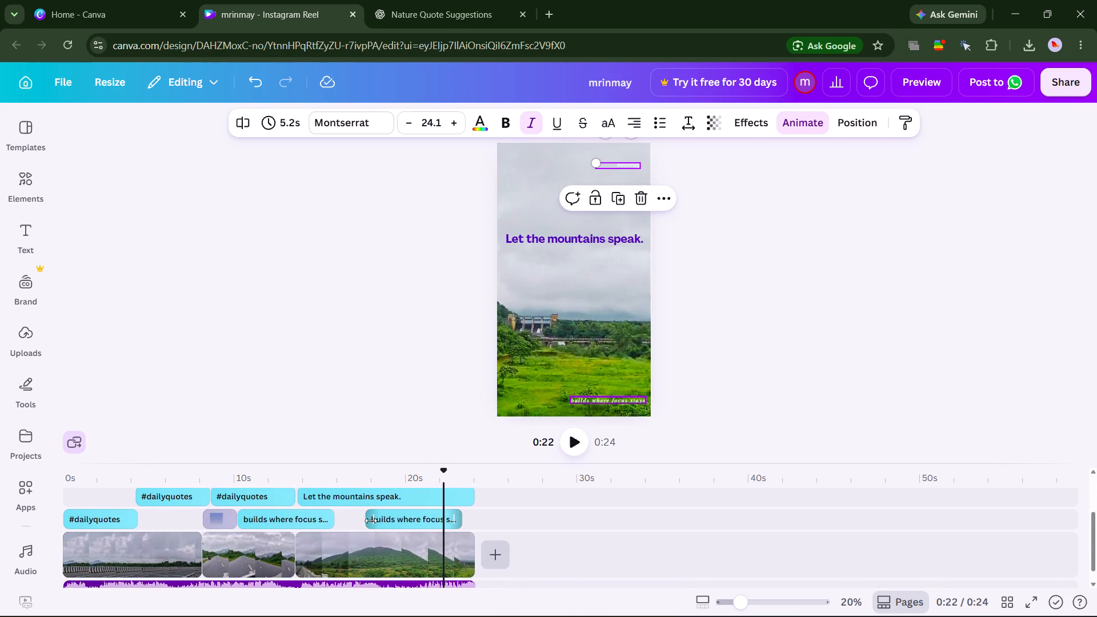
pyautogui.moveTo(371, 520); pyautogui.dragTo(365, 520)
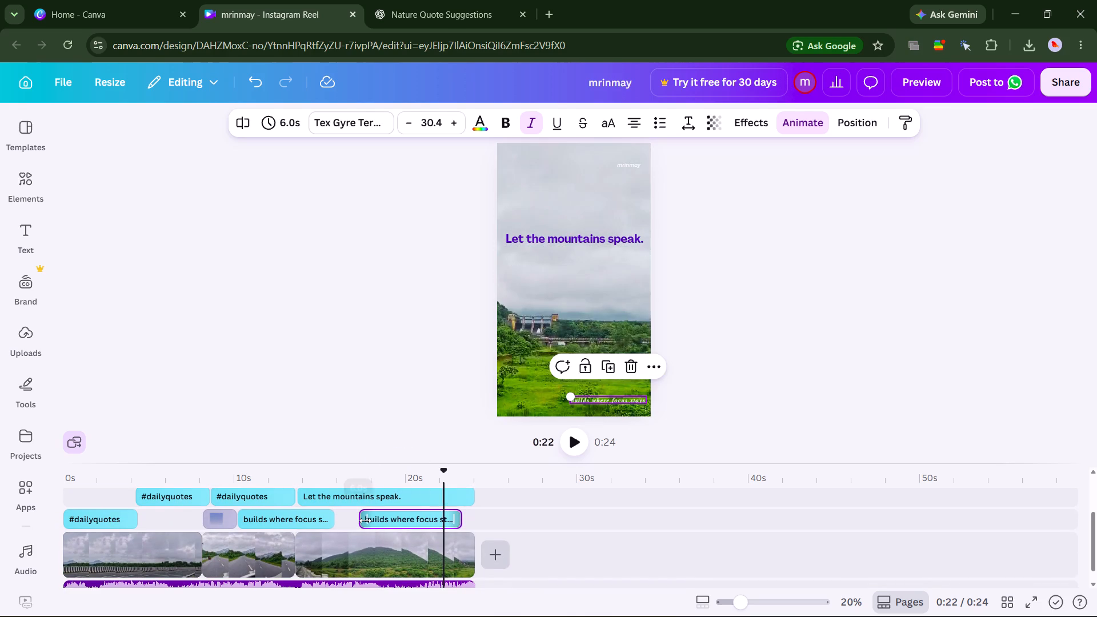
pyautogui.moveTo(455, 516); pyautogui.dragTo(457, 516)
pyautogui.moveTo(457, 516); pyautogui.dragTo(466, 516)
# Play the reel to check the extended tagline and the text timings over all clips.
pyautogui.click(575, 438)
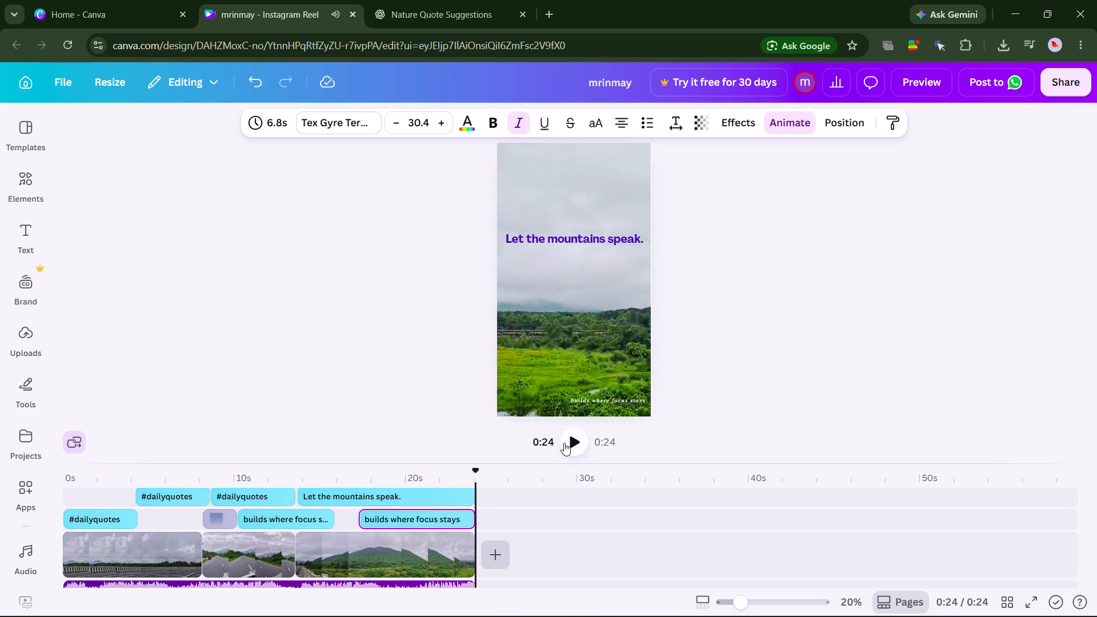
pyautogui.click(571, 443)
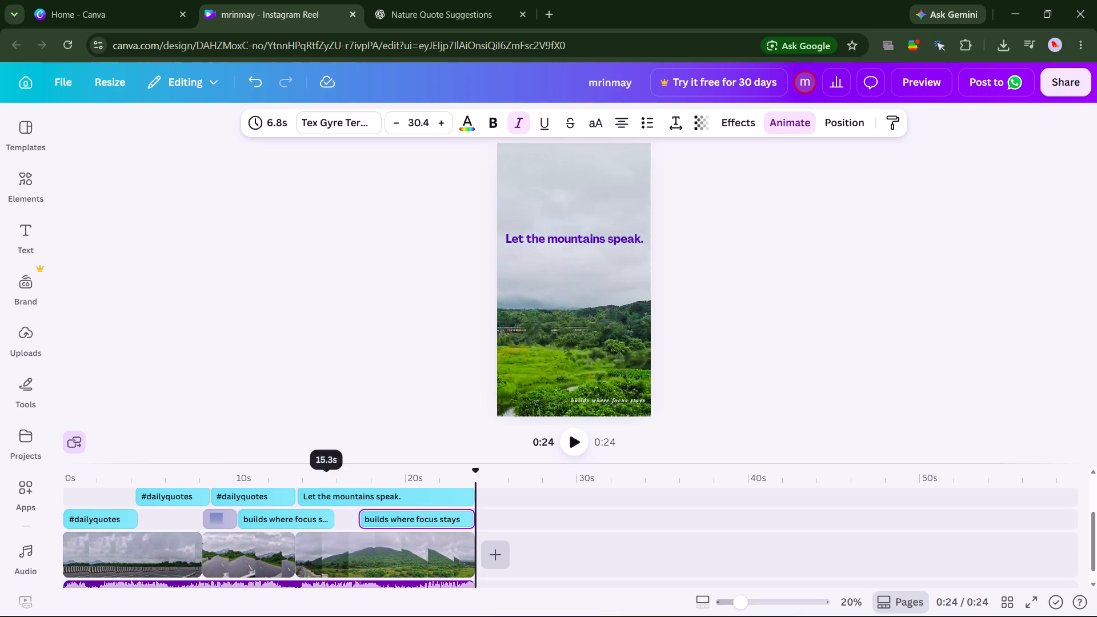
# Change the animation of the road clip's #dailyquotes label to Typewriter.
pyautogui.click(240, 496)
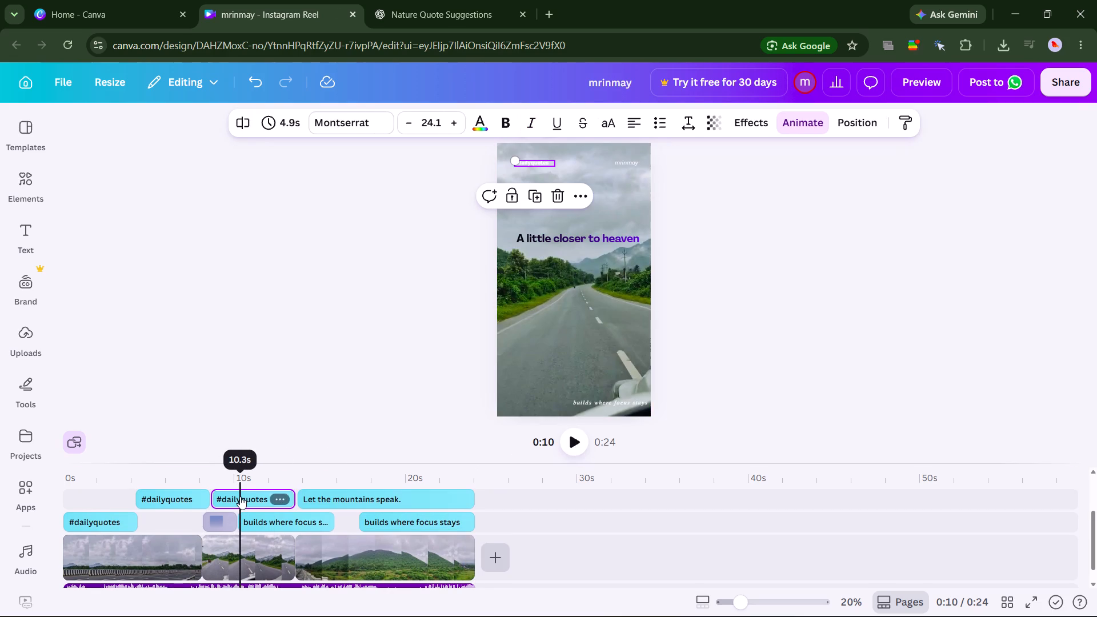
pyautogui.click(796, 126)
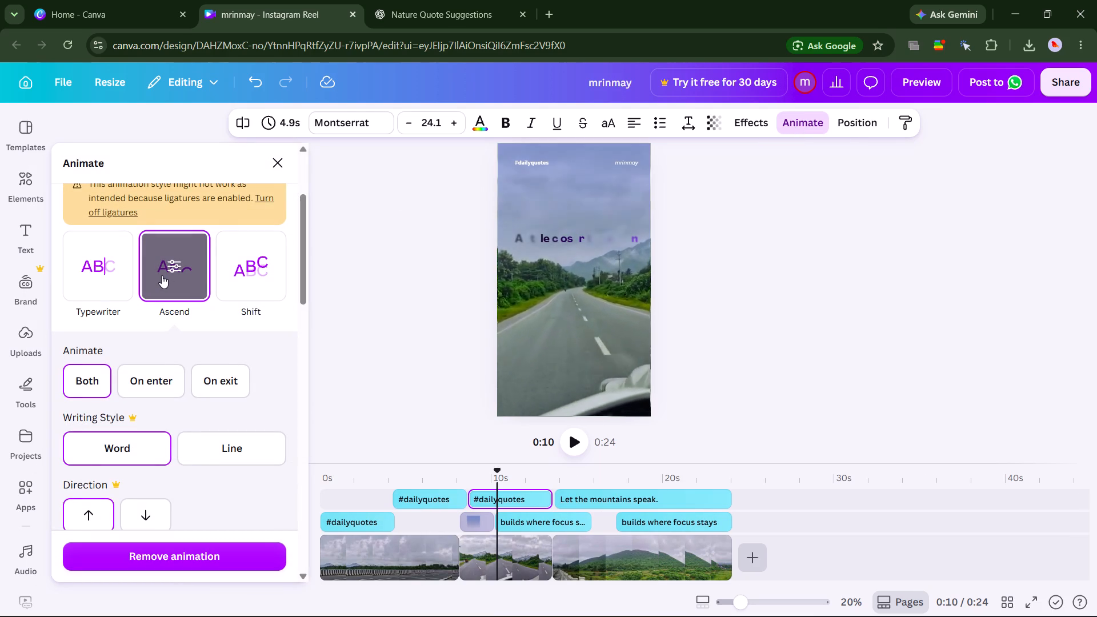
pyautogui.scroll(1, 162, 275)
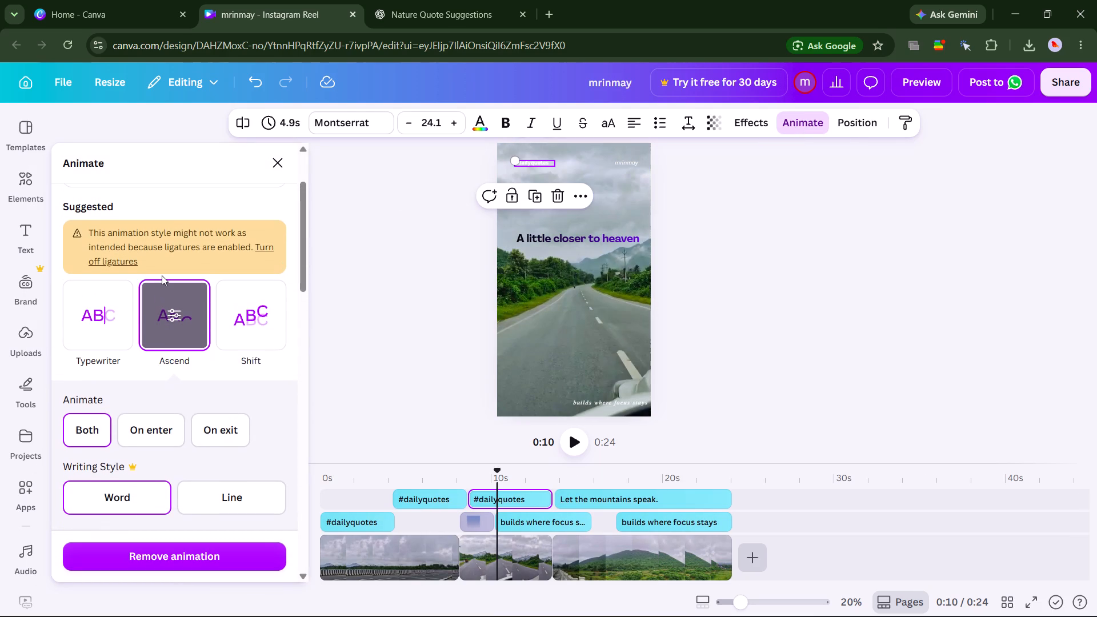
pyautogui.scroll(1, 162, 275)
pyautogui.click(91, 305)
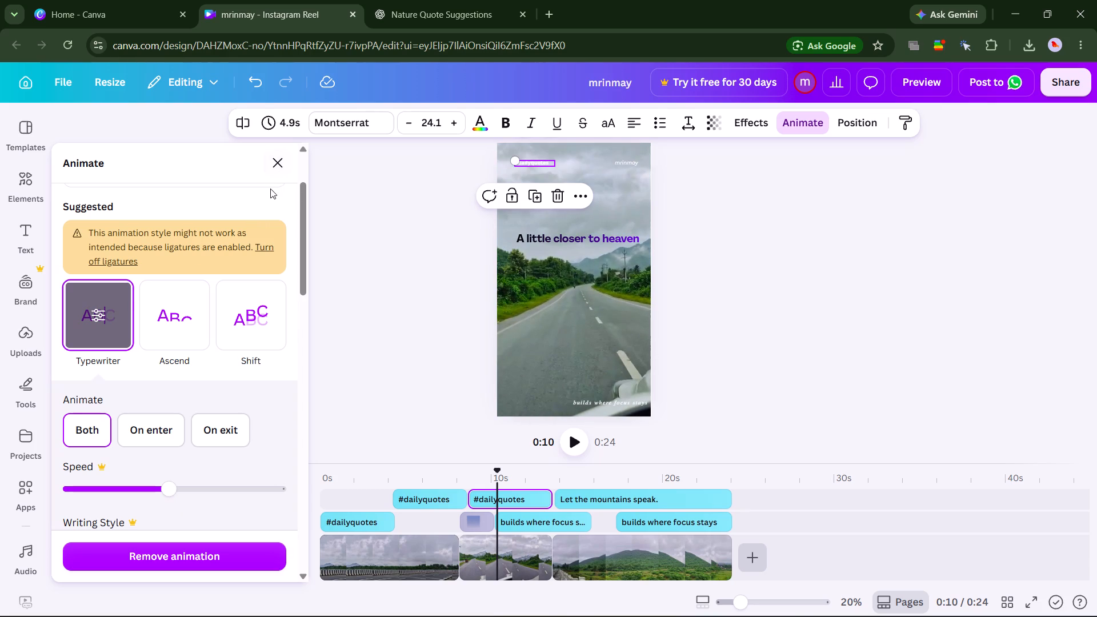
pyautogui.click(276, 166)
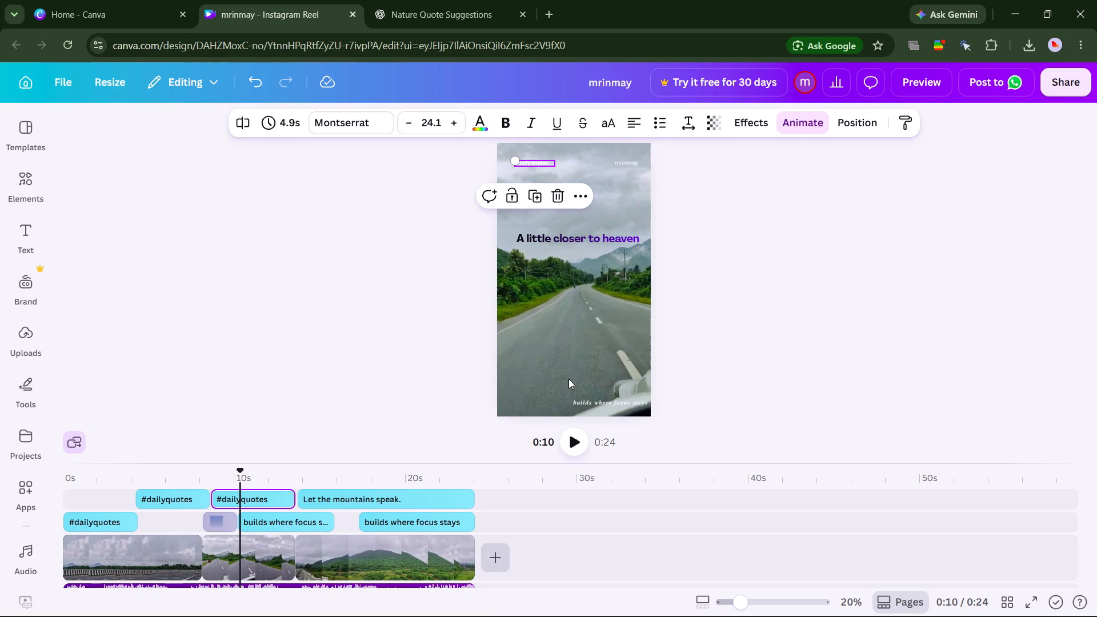
# Change the animation of the "builds where focus stays" tagline that starts at about 10 s to Ascend.
pyautogui.click(598, 400)
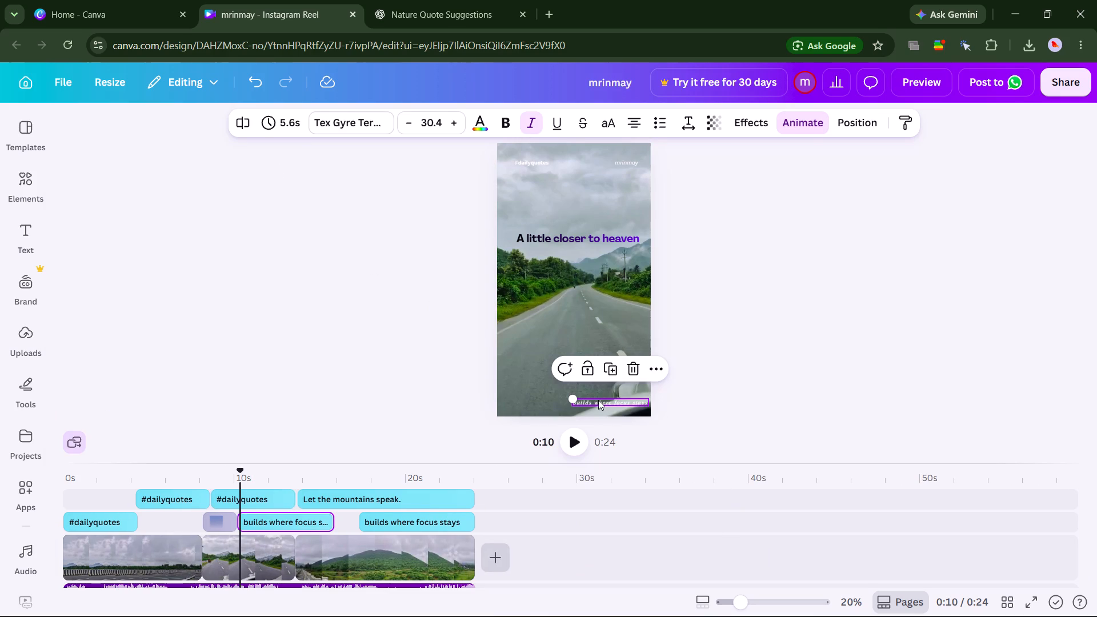
pyautogui.click(298, 519)
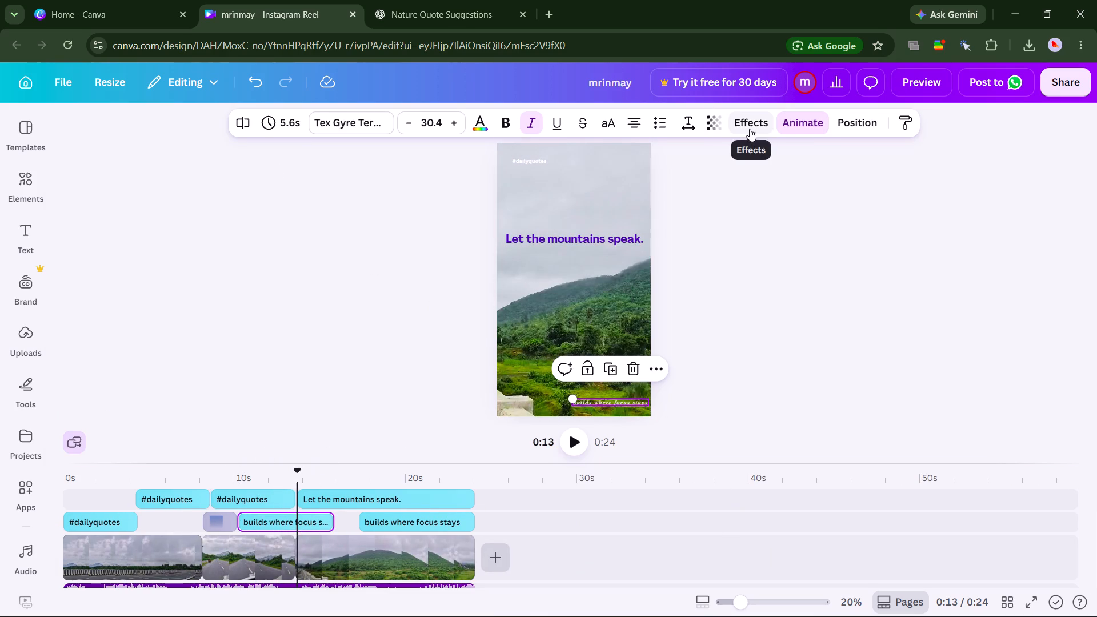
pyautogui.click(789, 126)
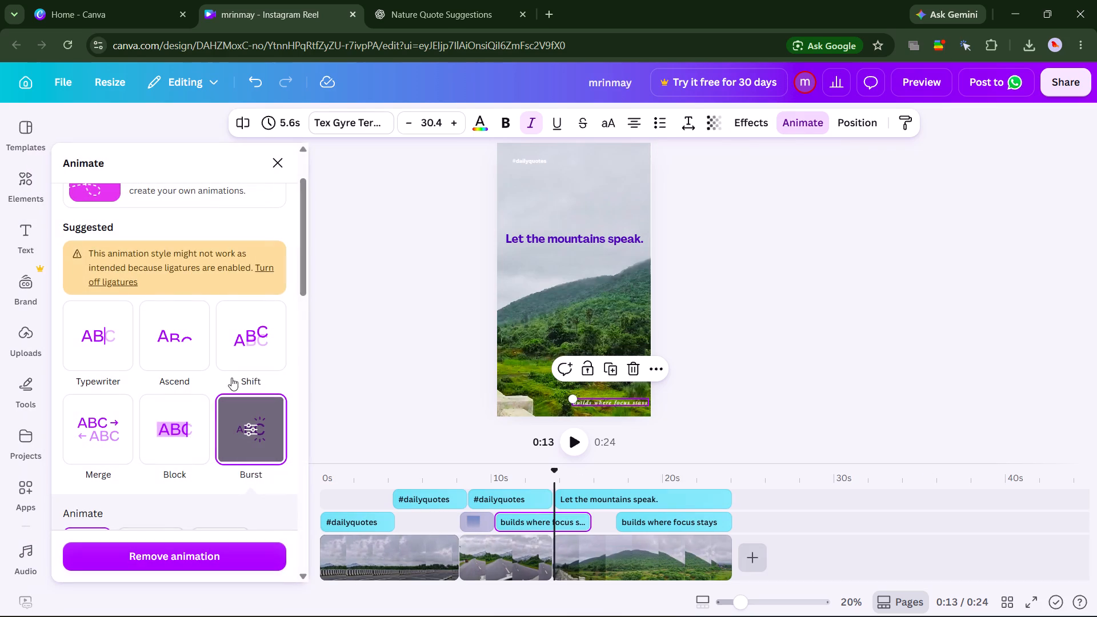
pyautogui.click(239, 422)
pyautogui.click(185, 331)
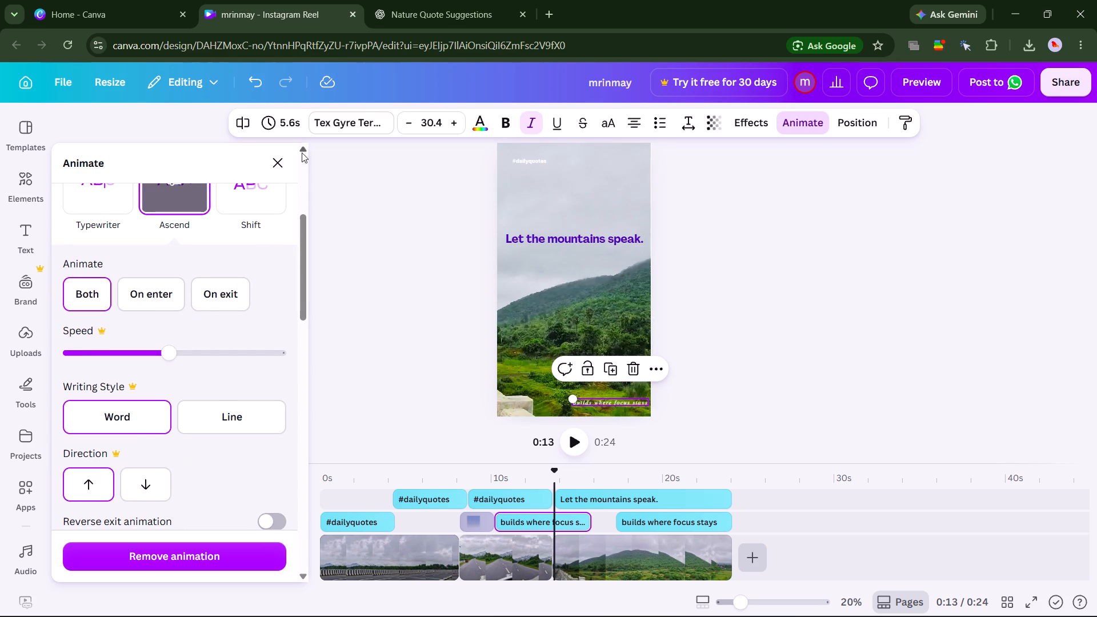
pyautogui.click(274, 162)
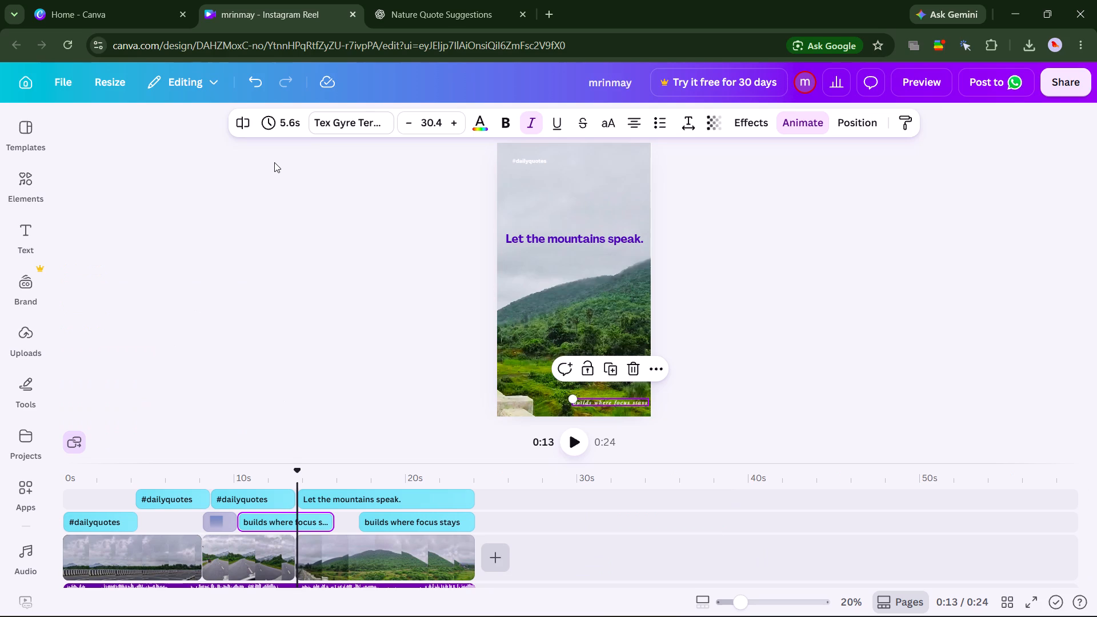
# Play the reel from about 13 s to its end and again from the start to check the text animations.
pyautogui.click(580, 442)
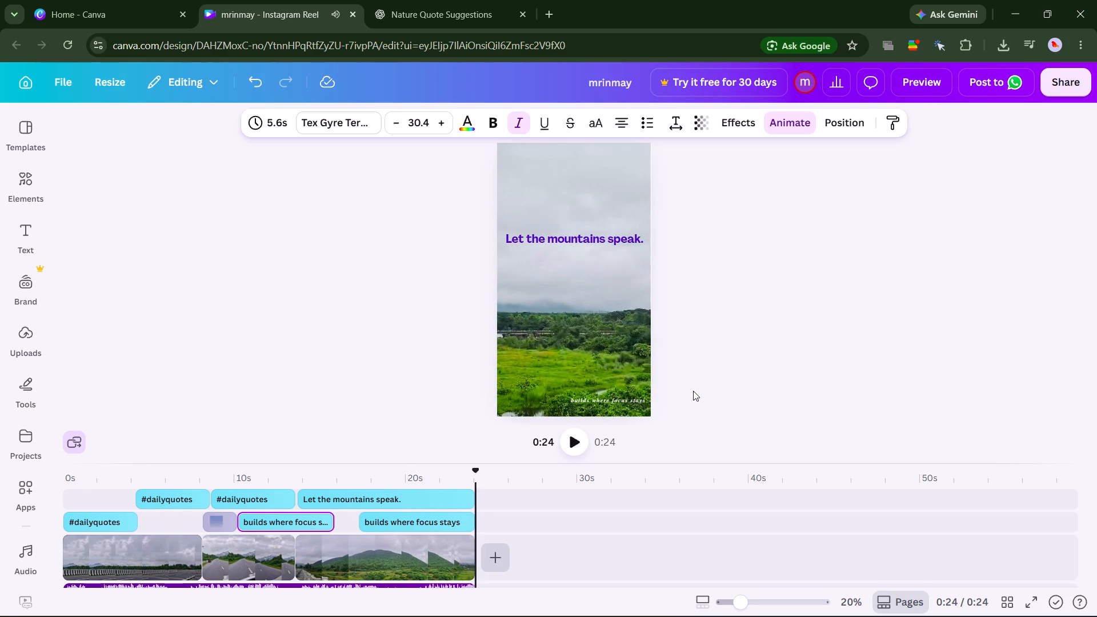
pyautogui.click(575, 444)
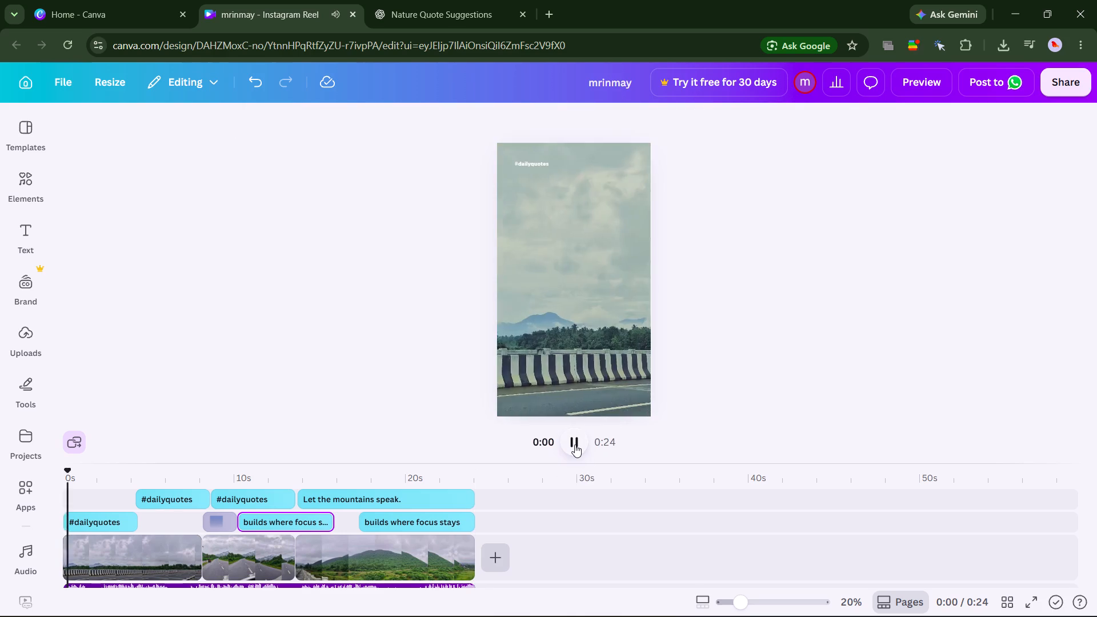